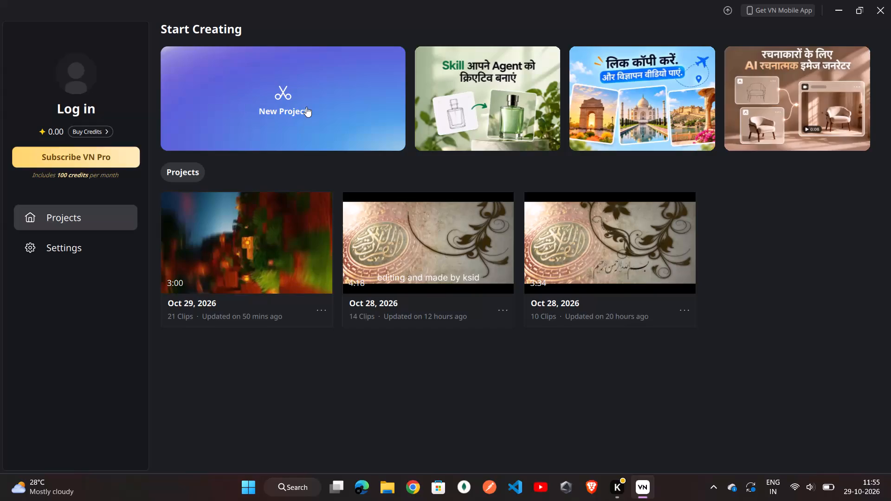
# Create a new video project.
pyautogui.click(306, 107)
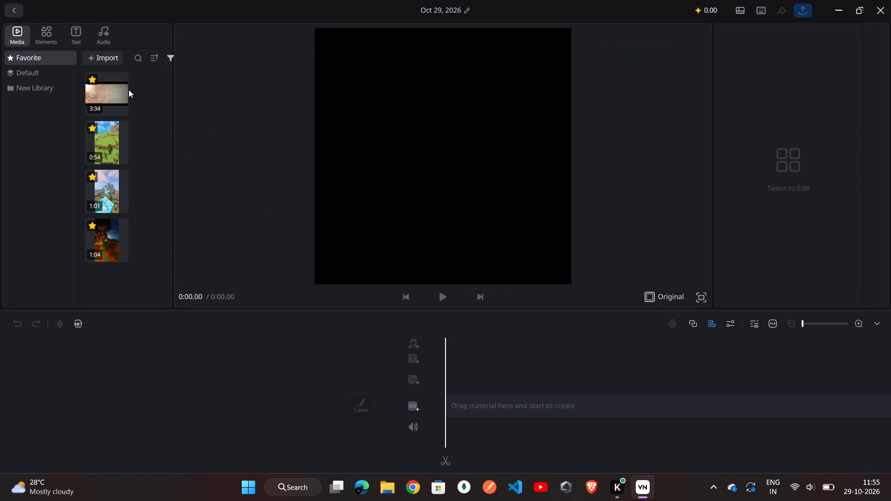
# Import today's four "From Klickpin.com- Minimal life notes" videos from the Downloads folder into the media library.
pyautogui.click(109, 58)
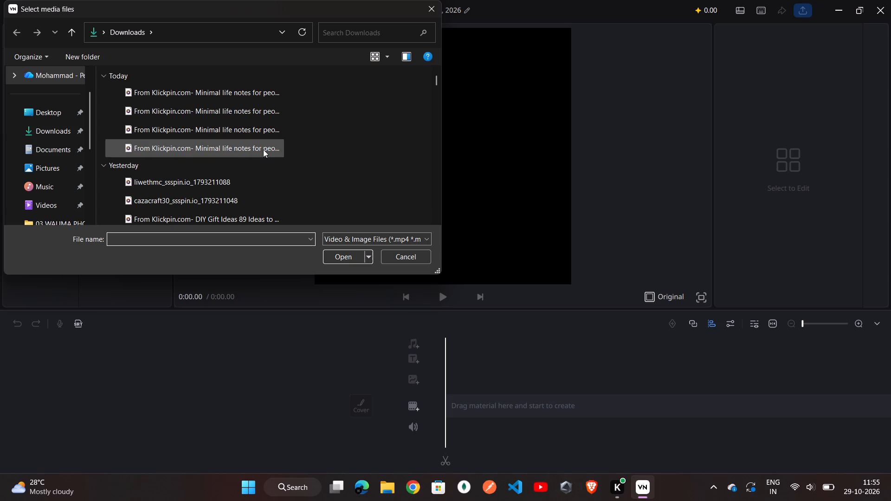
pyautogui.keyDown('ctrl'); pyautogui.click(263, 149); pyautogui.keyUp('ctrl')
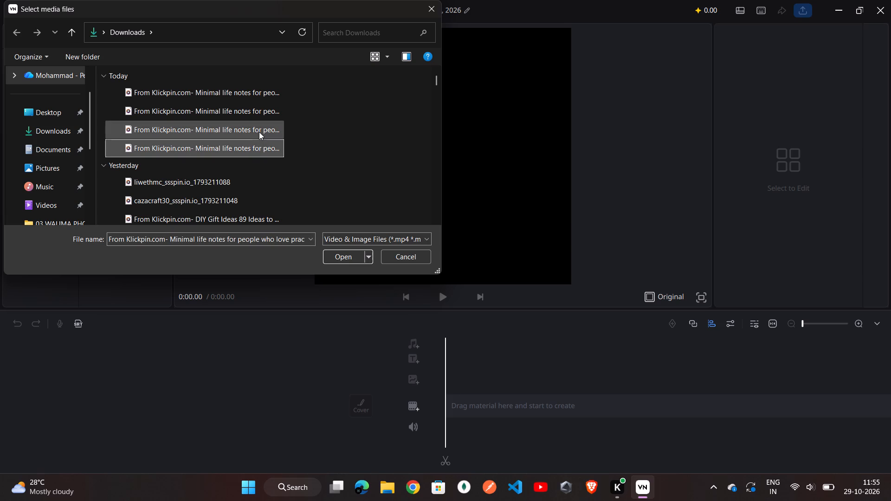
pyautogui.click(259, 132)
pyautogui.keyDown('ctrl'); pyautogui.click(259, 142); pyautogui.keyUp('ctrl')
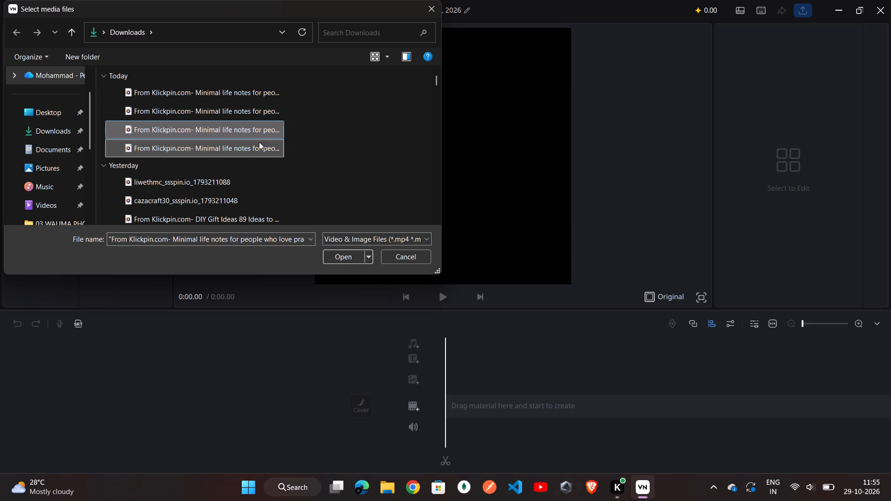
pyautogui.keyDown('ctrl'); pyautogui.click(258, 111); pyautogui.keyUp('ctrl')
pyautogui.keyDown('ctrl'); pyautogui.click(255, 92); pyautogui.keyUp('ctrl')
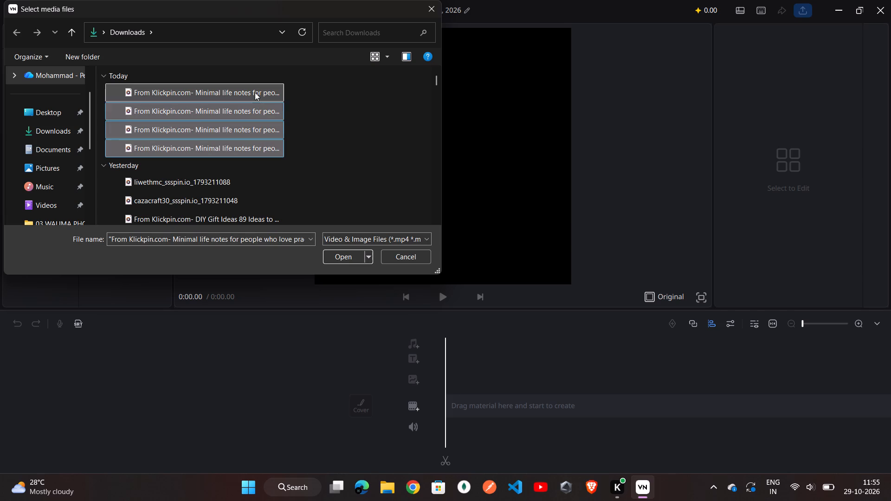
pyautogui.click(350, 257)
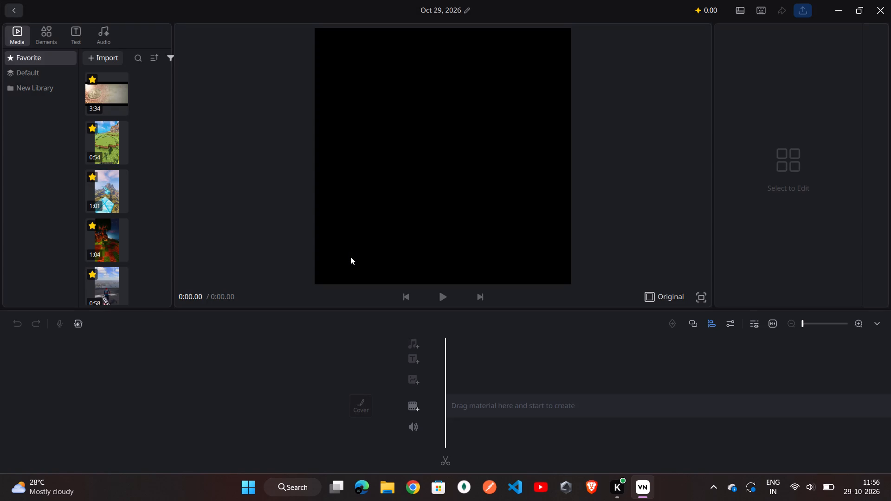
# Place the 0:14 Spider-Man clip from the media library at the start of the main video track.
pyautogui.scroll(-6, 130, 199)
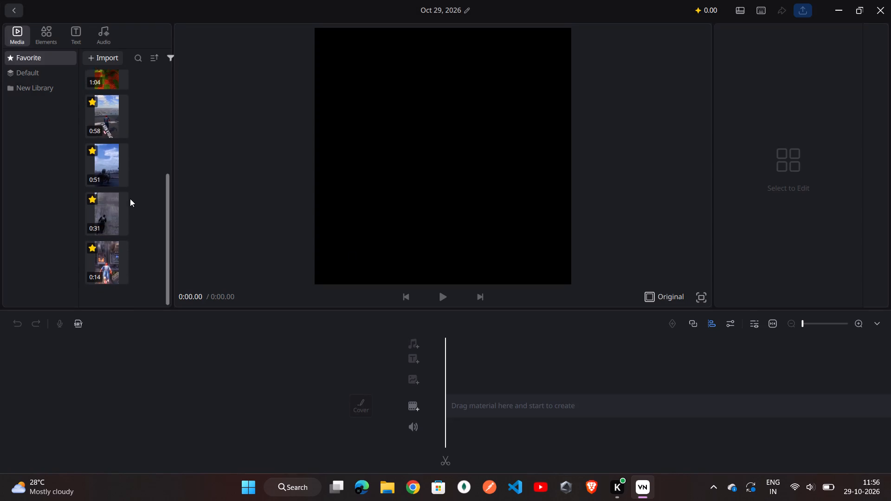
pyautogui.scroll(-1, 130, 199)
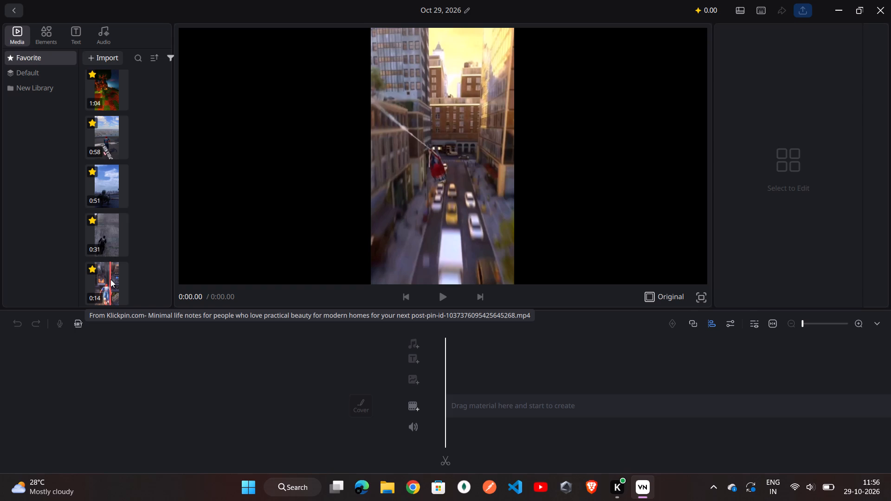
pyautogui.moveTo(110, 279); pyautogui.dragTo(425, 362)
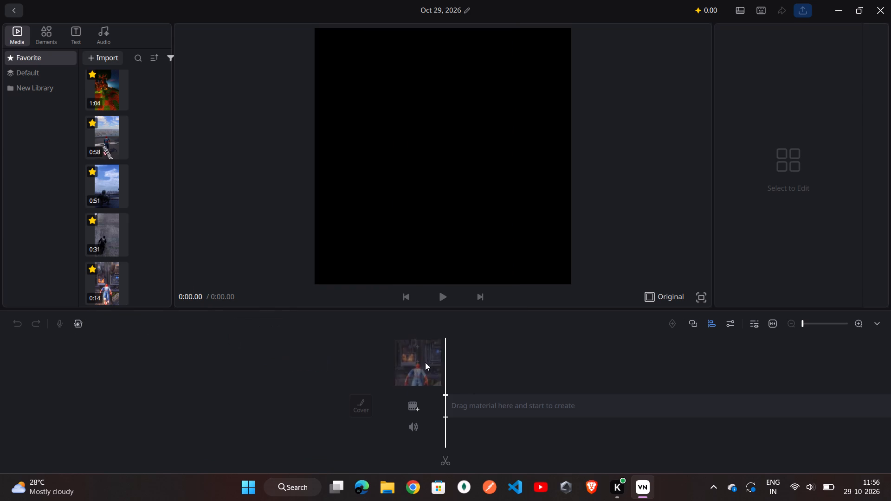
pyautogui.moveTo(425, 362); pyautogui.dragTo(492, 396)
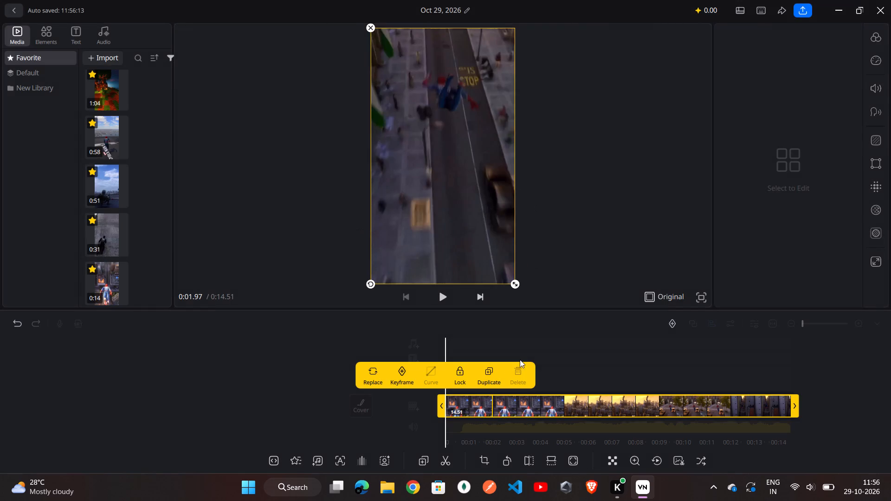
pyautogui.hscroll(1, 541, 338)
pyautogui.click(541, 338)
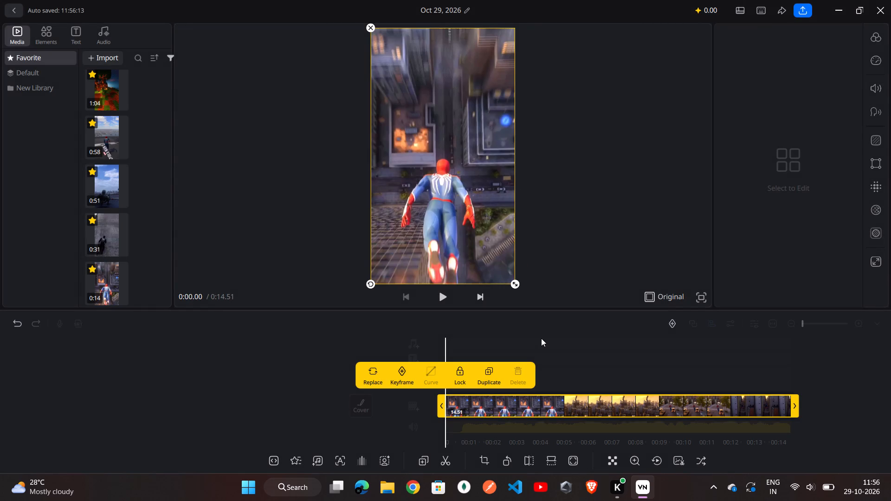
# Split the clip at about 4.85 seconds, where the sunset skyline scene is showing.
pyautogui.hscroll(-1, 525, 364)
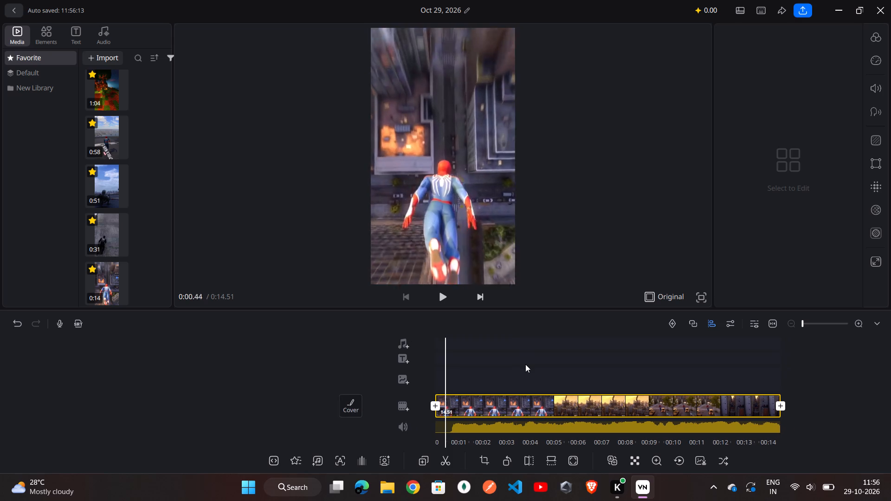
pyautogui.hscroll(-2, 525, 364)
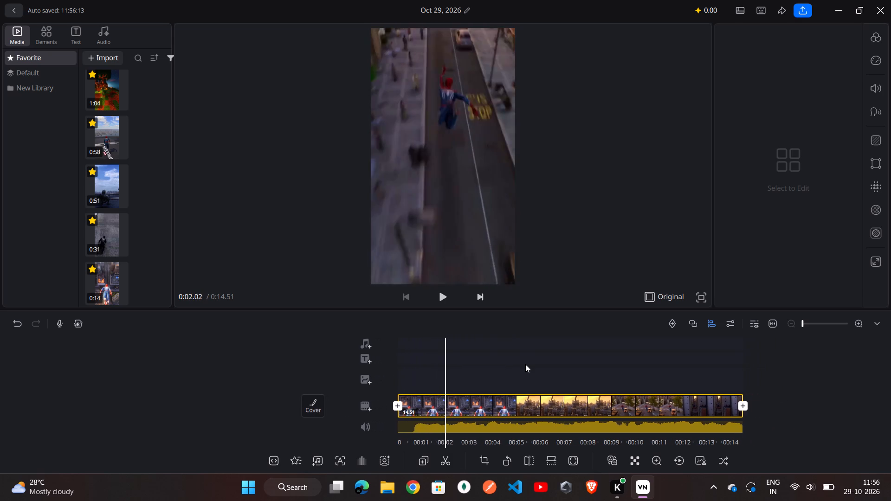
pyautogui.hscroll(-1, 525, 364)
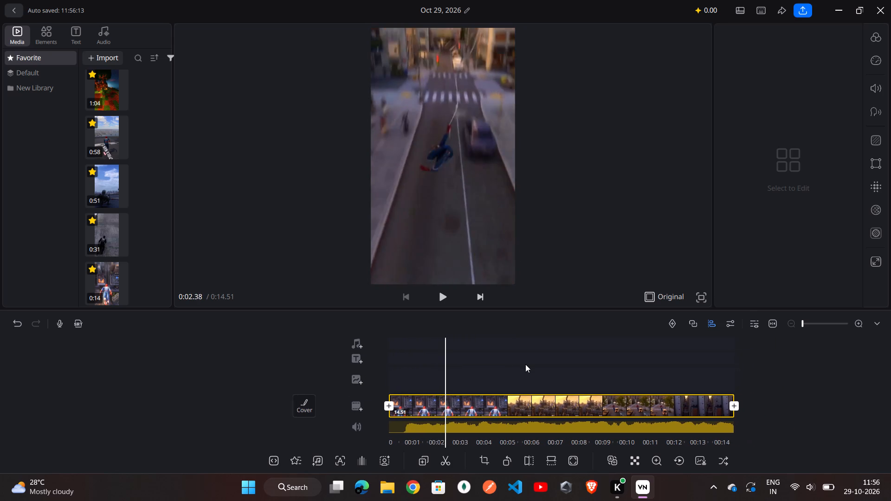
pyautogui.hscroll(-1, 525, 364)
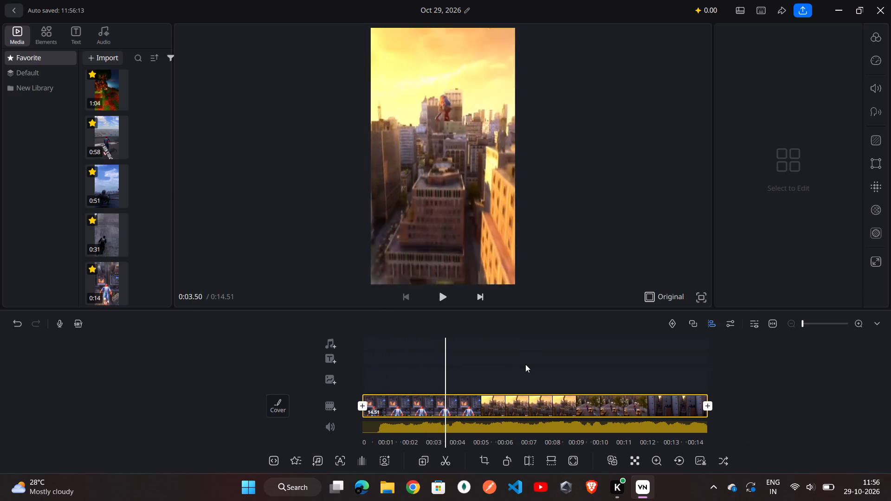
pyautogui.hscroll(-1, 525, 364)
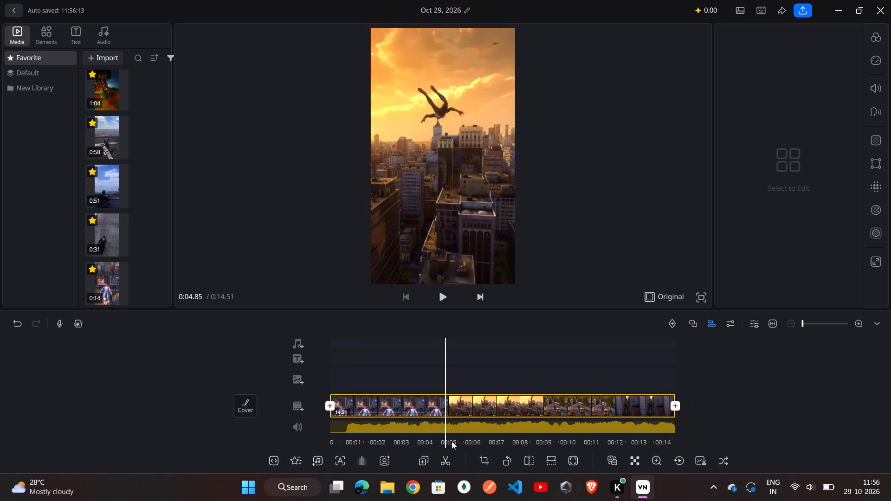
pyautogui.hotkey('ctrl', 'b')
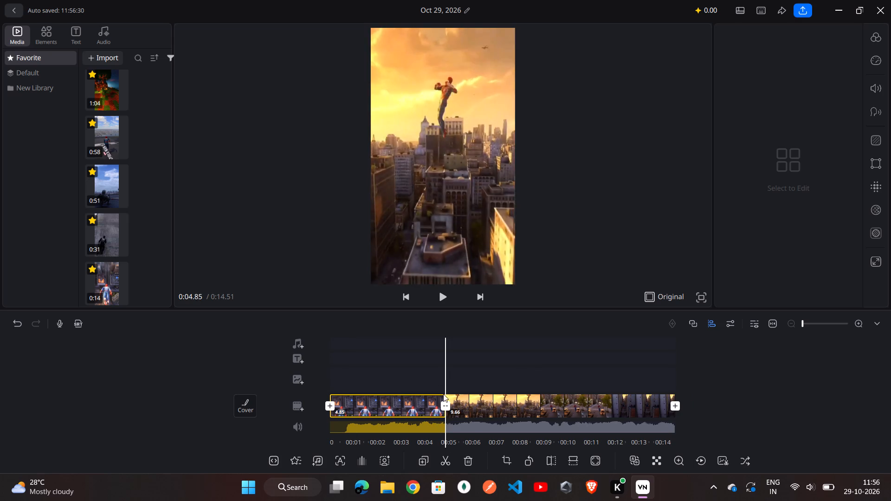
# Try the Shake 2 and Blur transitions at the cut between the two clips, and apply Dissolve 1 with a 1.2 duration.
pyautogui.click(444, 408)
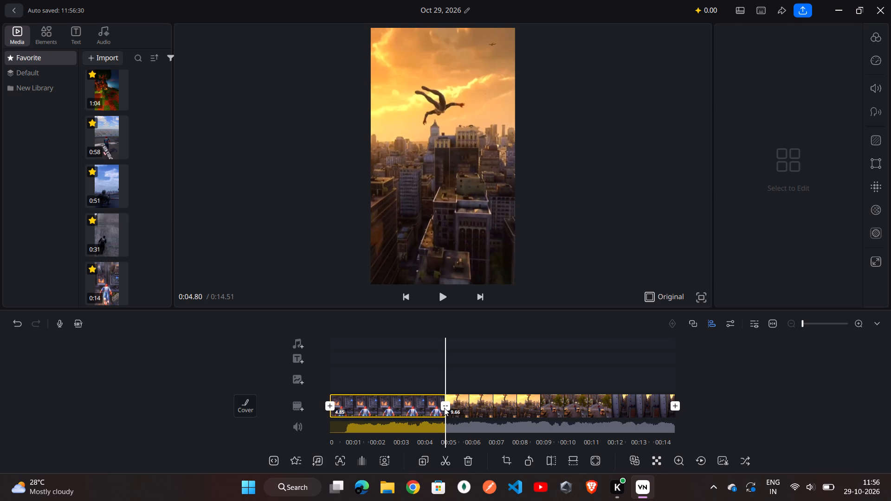
pyautogui.click(445, 405)
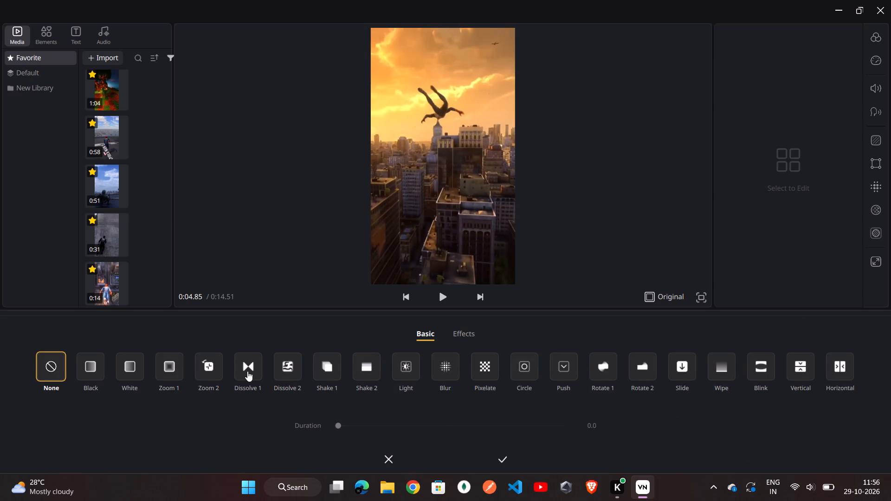
pyautogui.click(370, 365)
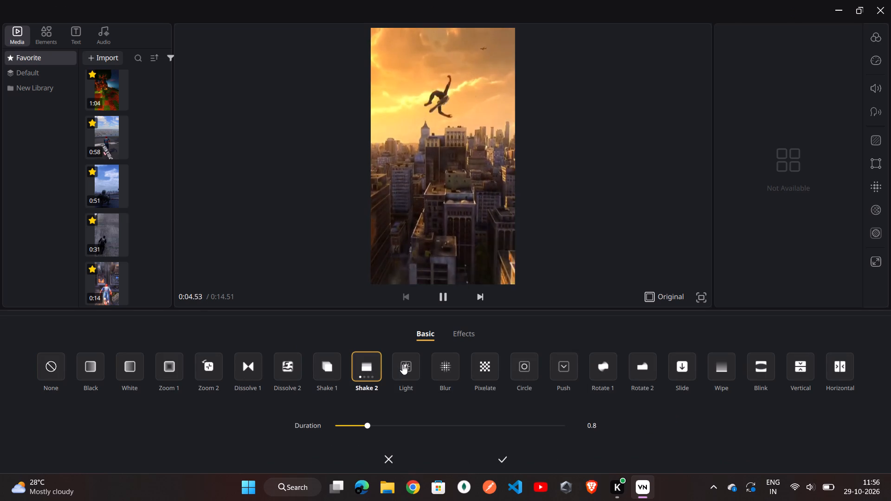
pyautogui.click(445, 366)
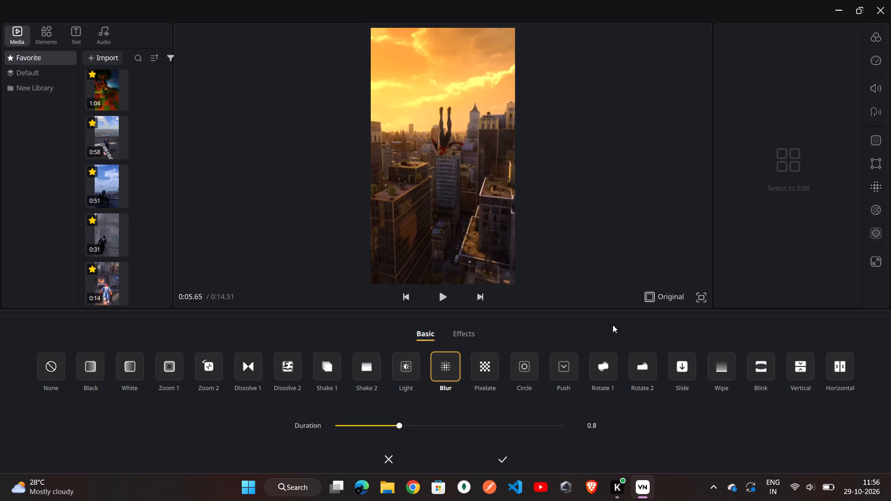
pyautogui.click(250, 364)
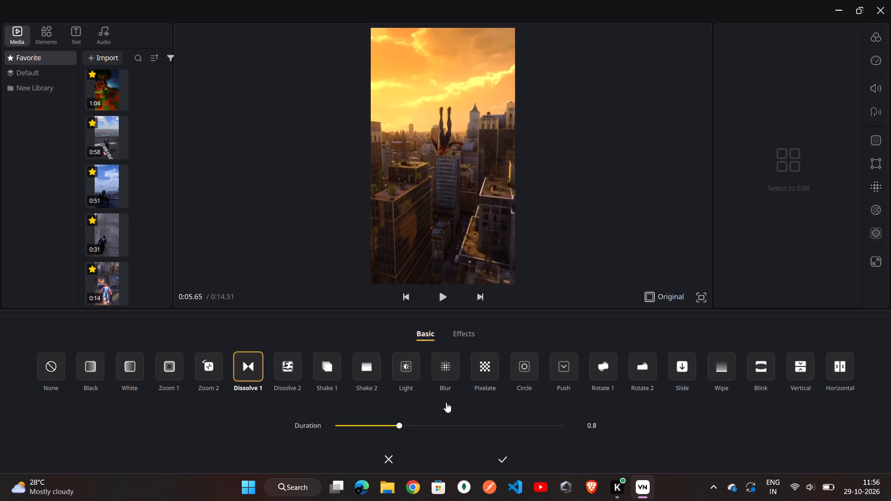
pyautogui.click(401, 424)
pyautogui.click(411, 426)
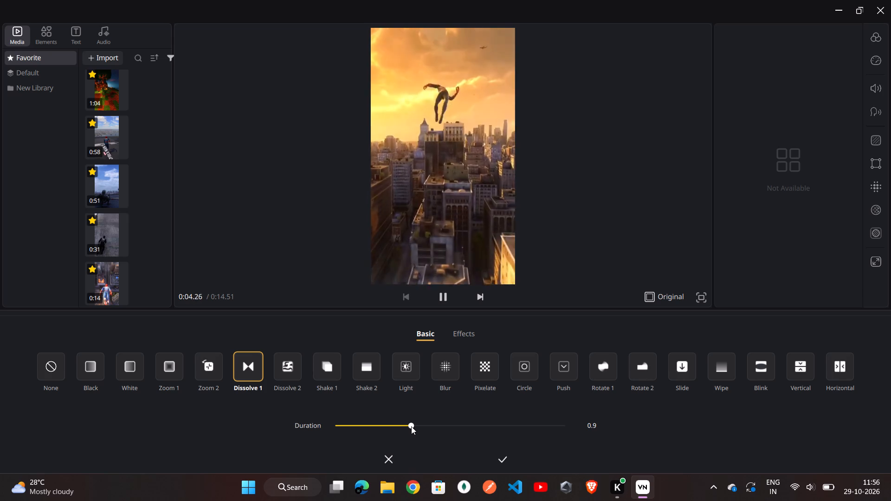
pyautogui.click(432, 421)
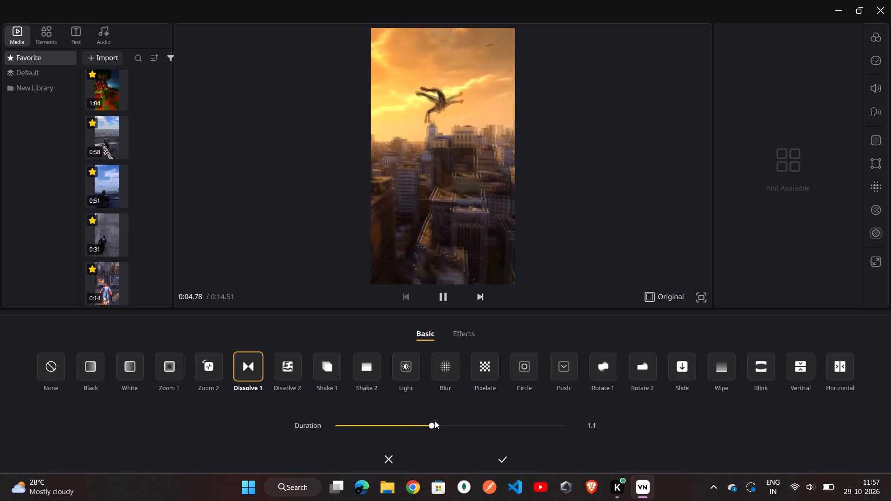
pyautogui.click(439, 424)
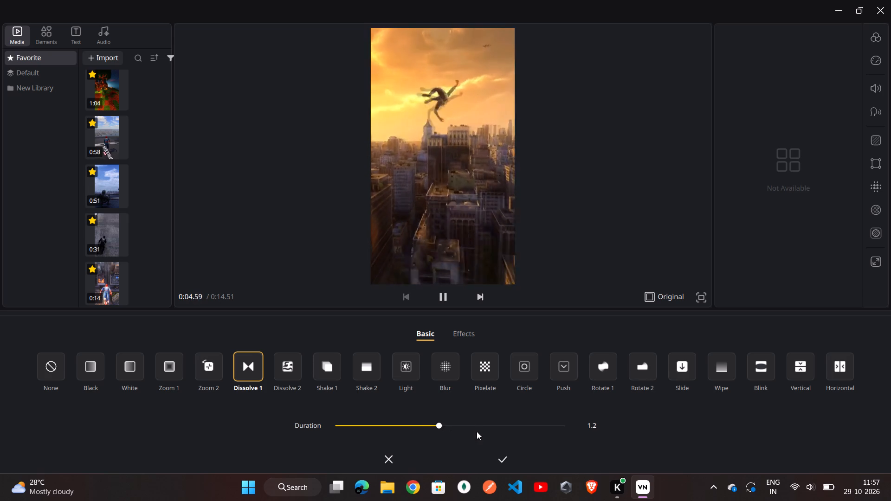
pyautogui.click(508, 458)
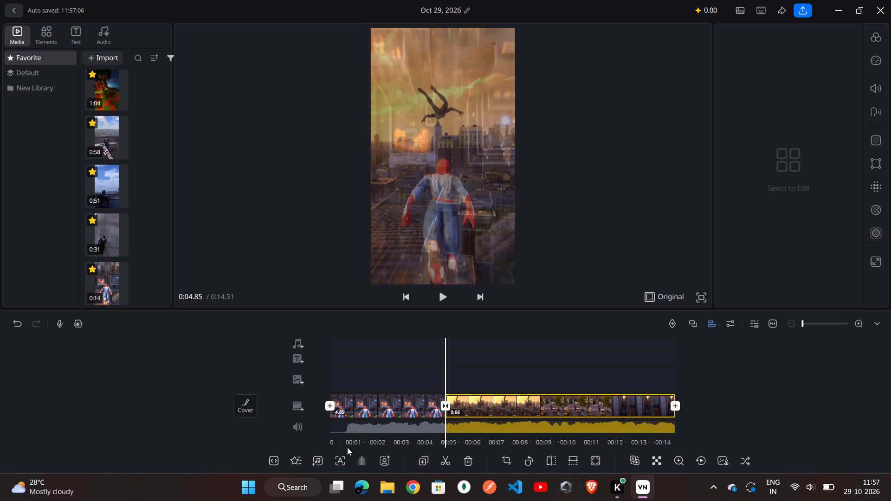
# Apply the Speed Line effect from the Deco category to about the first 4.6 seconds of the second clip.
pyautogui.click(293, 460)
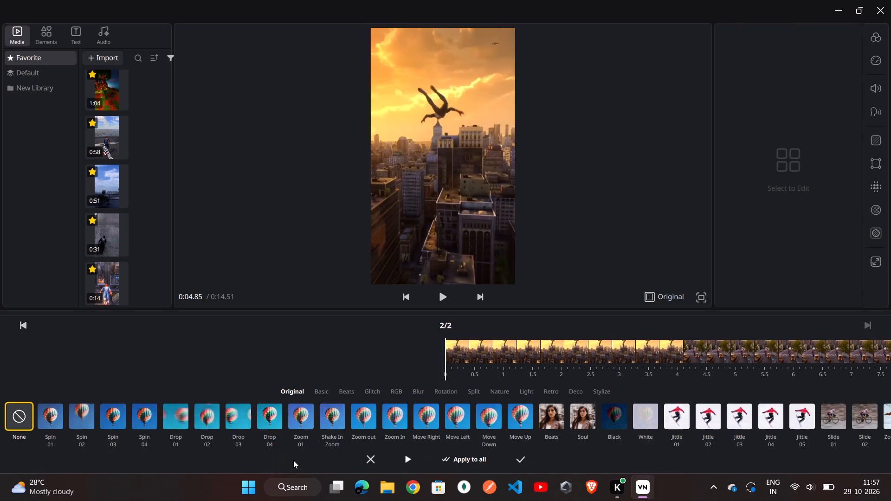
pyautogui.click(577, 393)
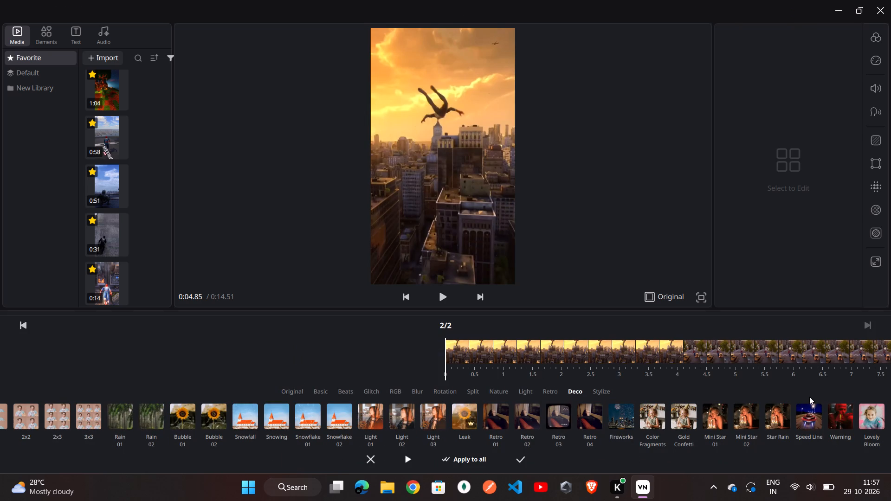
pyautogui.click(810, 421)
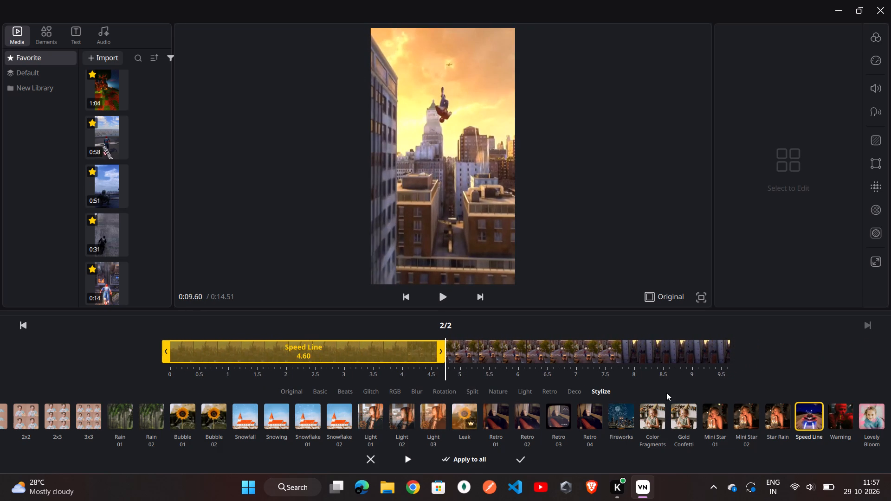
pyautogui.click(524, 459)
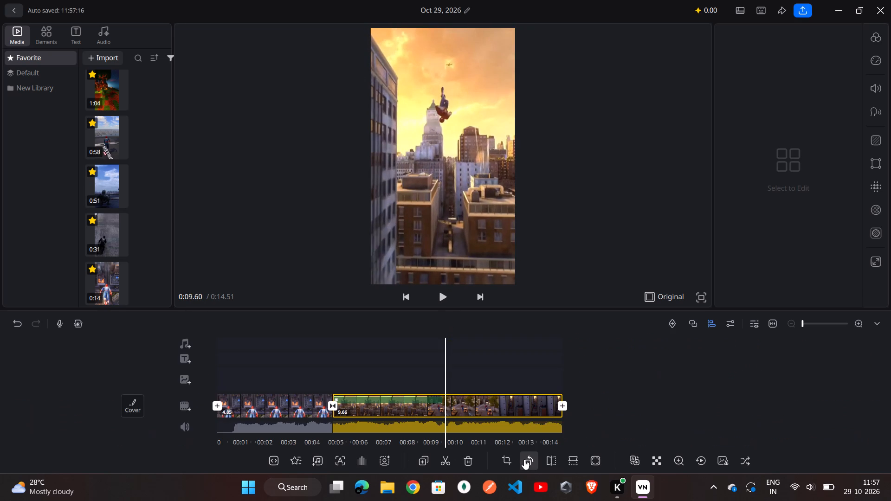
# Apply the Black opening transition at the start of the first clip with a 1.0 duration.
pyautogui.click(287, 408)
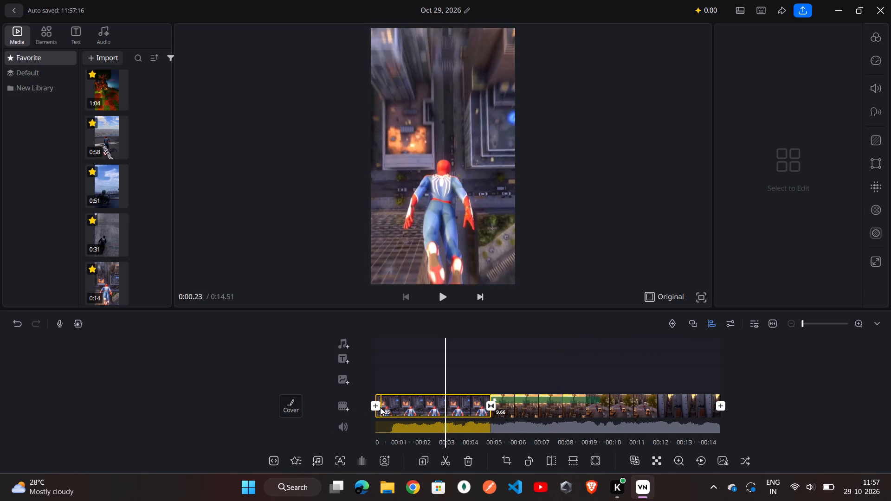
pyautogui.click(376, 405)
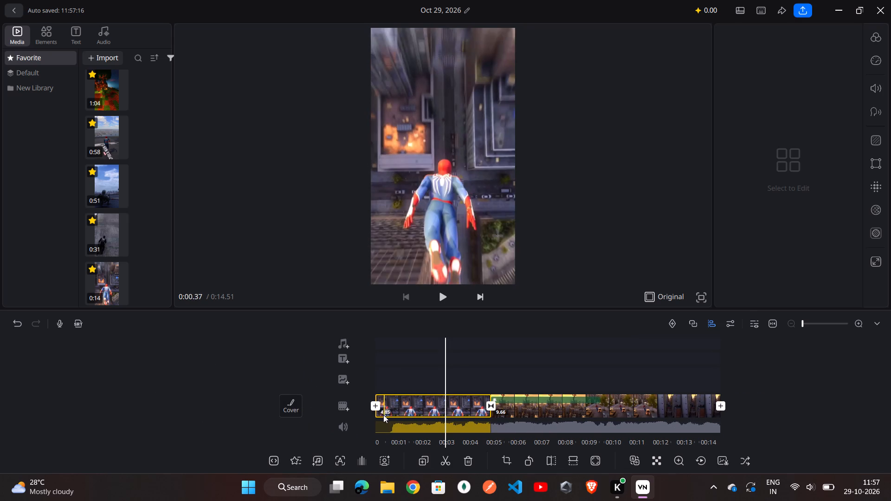
pyautogui.click(365, 417)
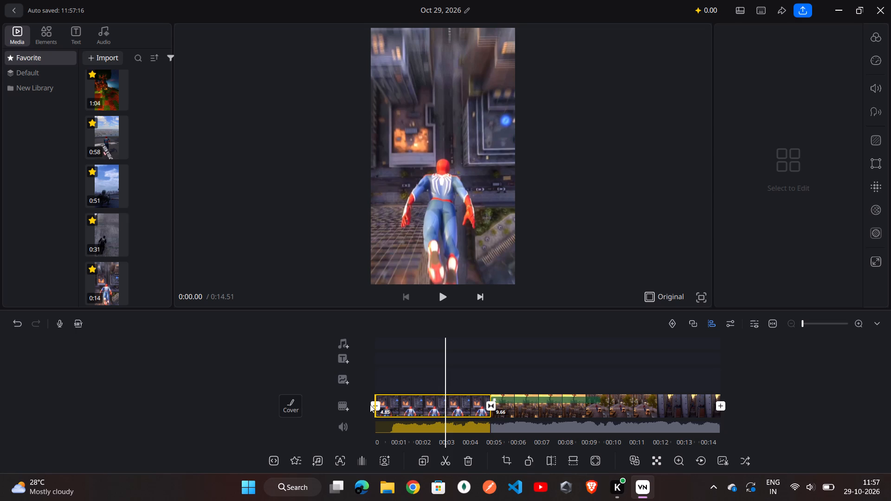
pyautogui.click(374, 404)
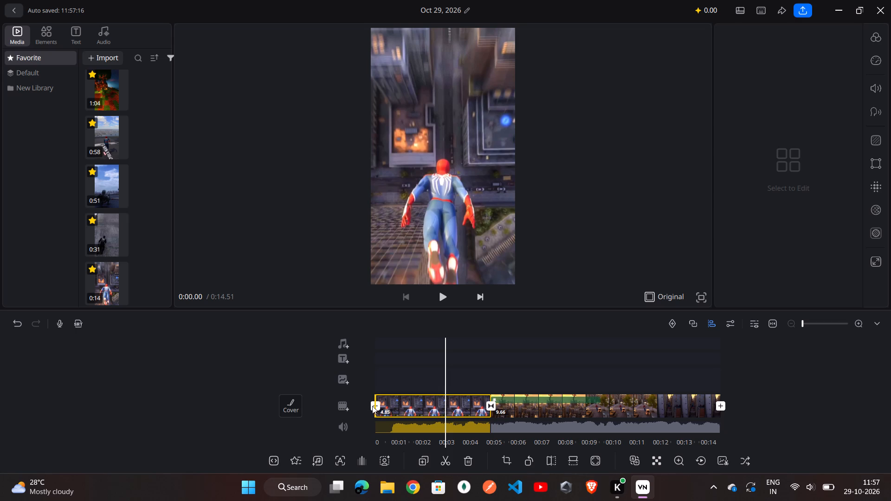
pyautogui.click(372, 406)
pyautogui.doubleClick(372, 406)
pyautogui.doubleClick(372, 406)
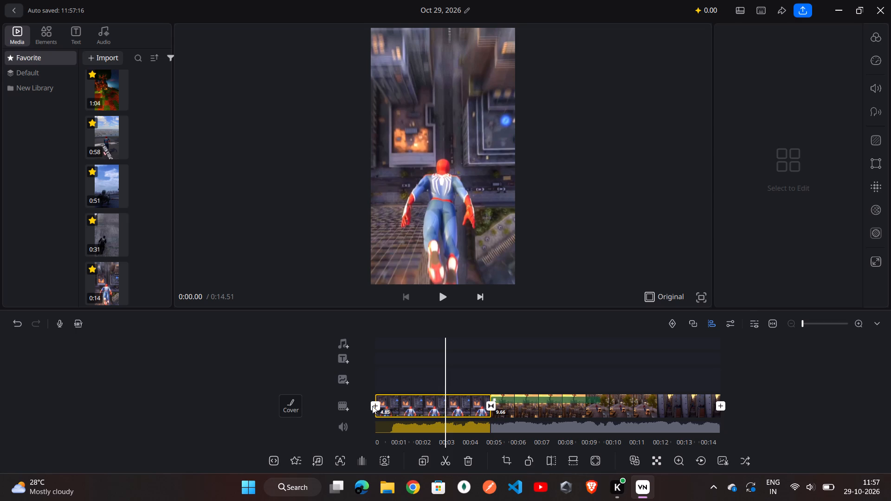
pyautogui.click(368, 414)
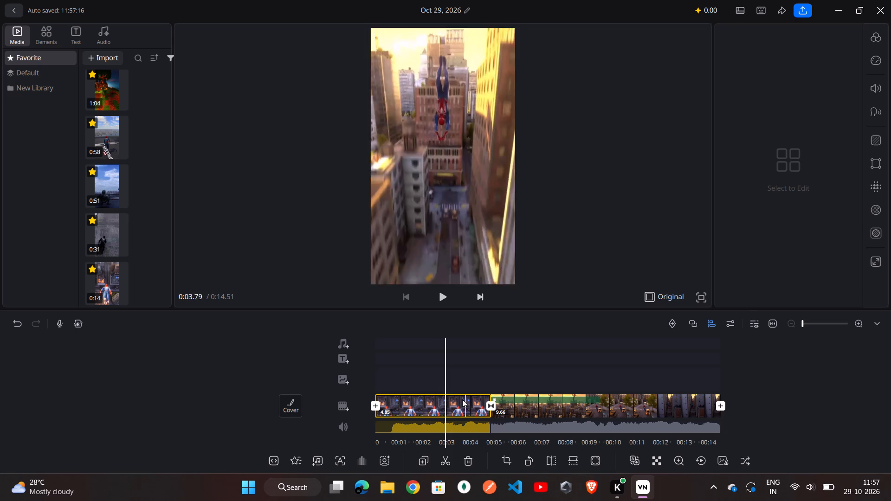
pyautogui.doubleClick(373, 406)
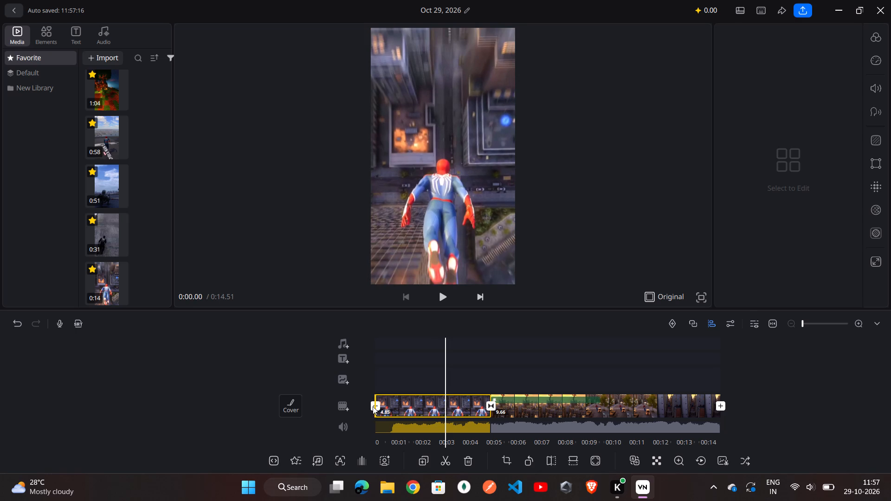
pyautogui.tripleClick(374, 406)
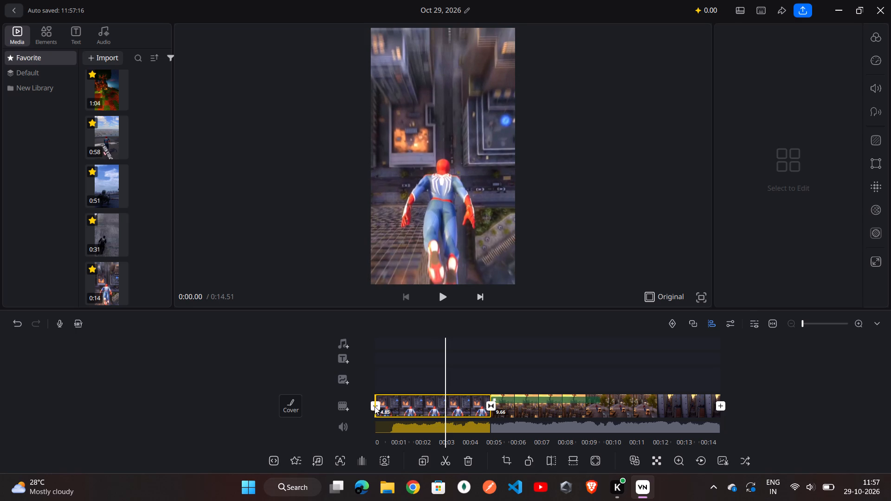
pyautogui.tripleClick(376, 405)
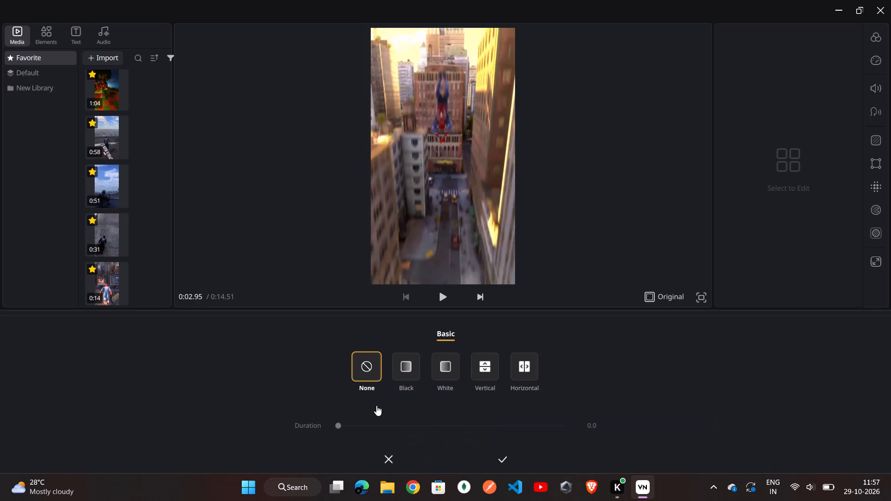
pyautogui.click(445, 370)
pyautogui.click(408, 368)
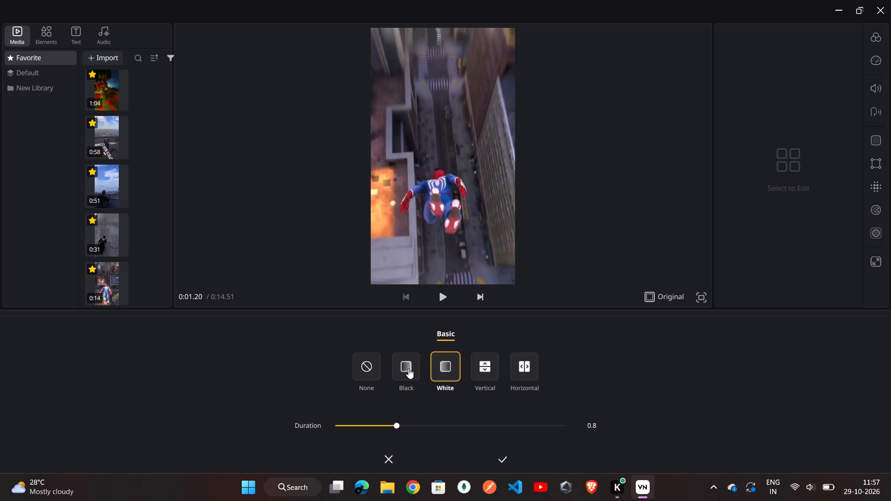
pyautogui.click(403, 426)
pyautogui.click(408, 425)
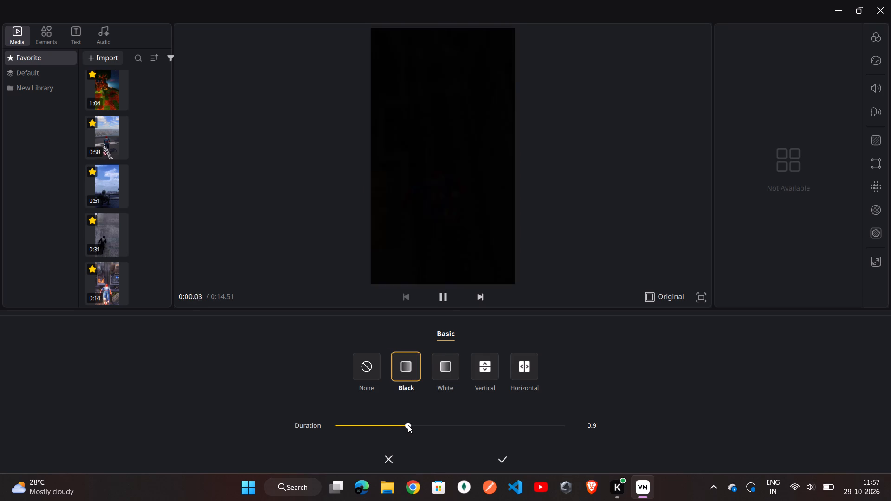
pyautogui.click(414, 424)
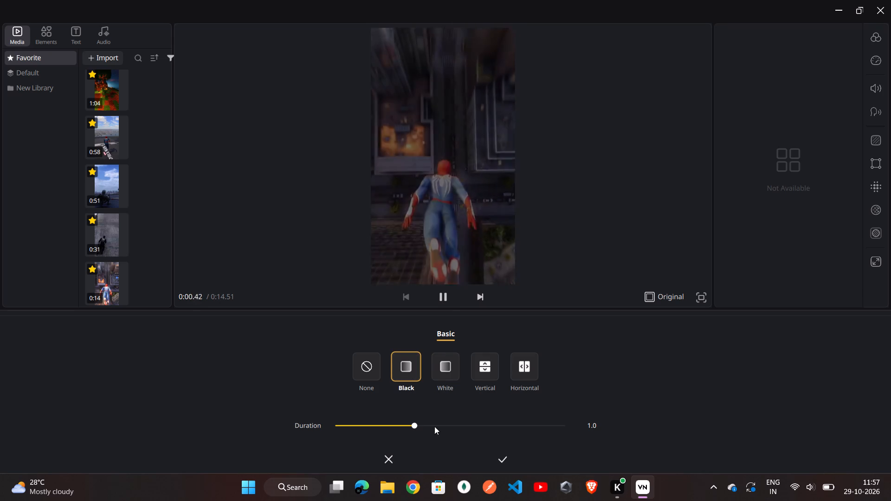
pyautogui.click(498, 456)
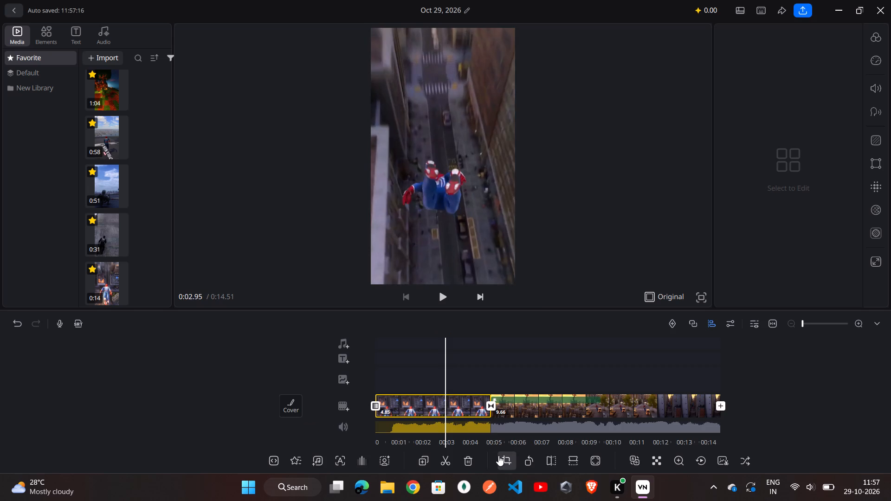
# Set the video's cover to the early frame of Spider-Man diving above the street beside the exploding rooftop, and save it.
pyautogui.click(288, 402)
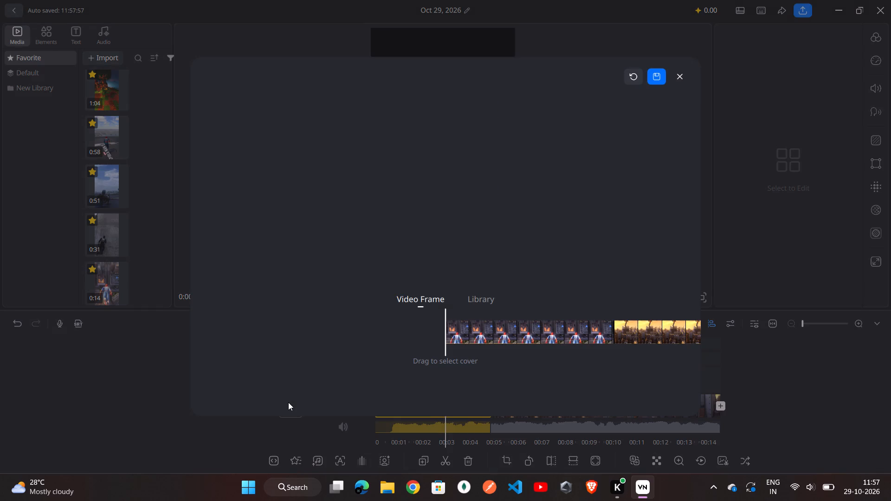
pyautogui.moveTo(549, 328); pyautogui.dragTo(390, 326)
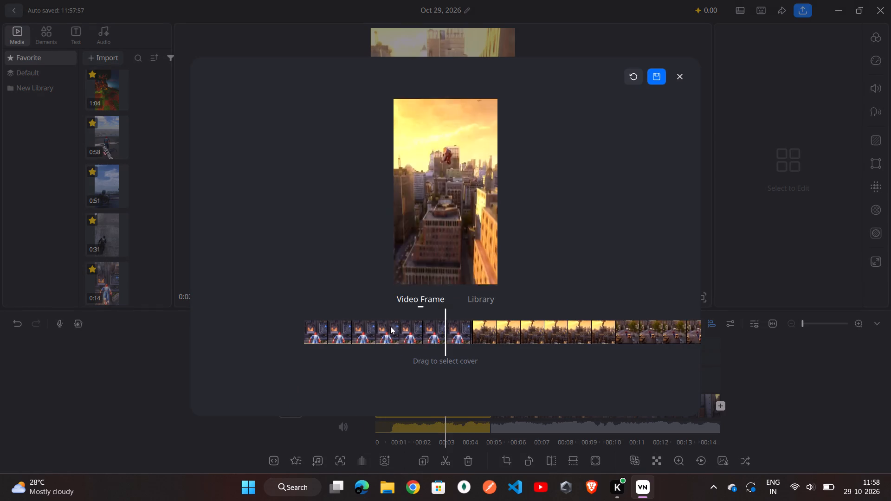
pyautogui.moveTo(390, 326); pyautogui.dragTo(363, 323)
pyautogui.moveTo(540, 335); pyautogui.dragTo(510, 329)
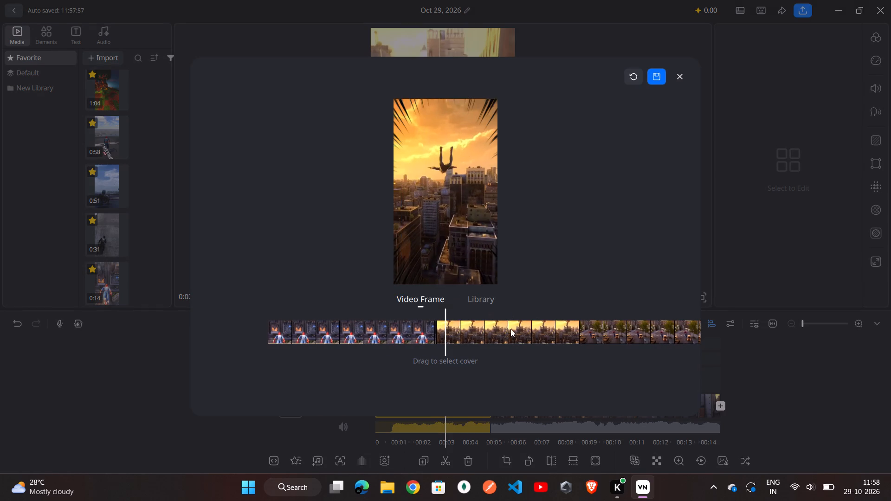
pyautogui.moveTo(510, 329); pyautogui.dragTo(383, 325)
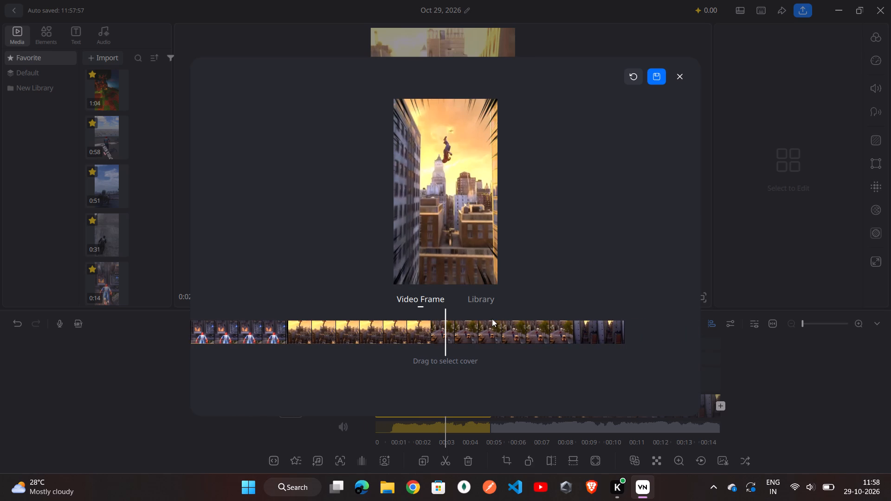
pyautogui.moveTo(510, 330); pyautogui.dragTo(340, 325)
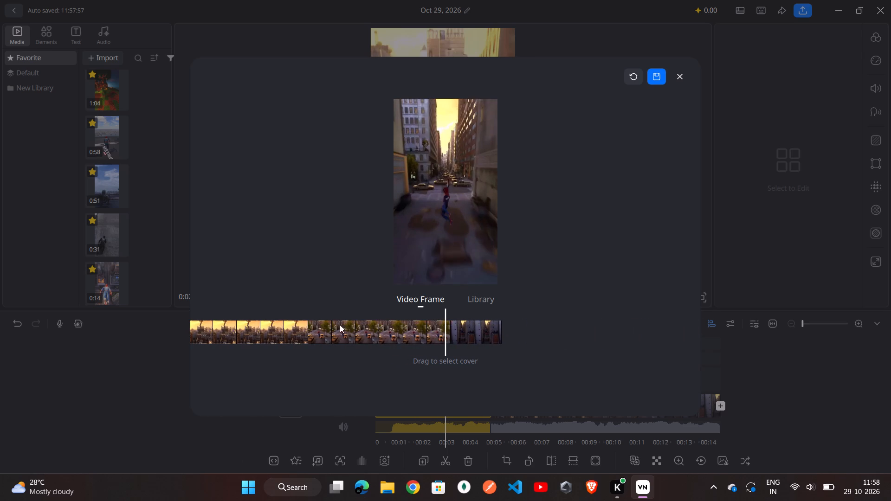
pyautogui.moveTo(340, 325); pyautogui.dragTo(665, 337)
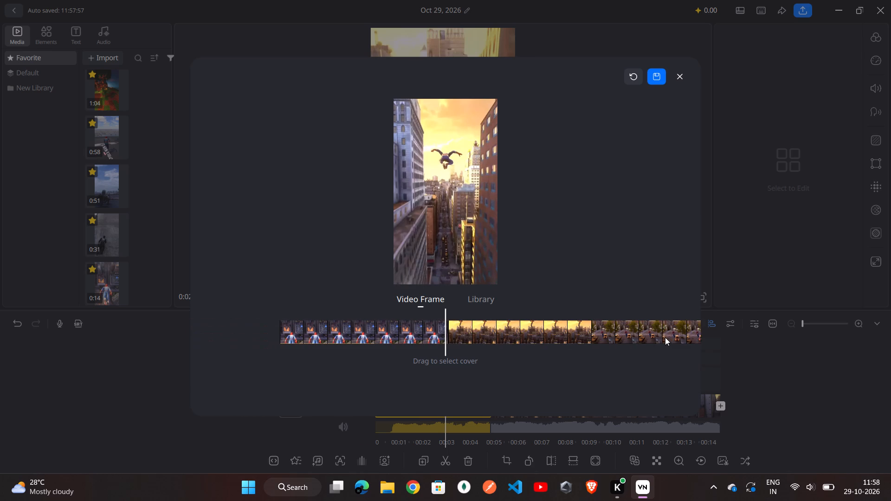
pyautogui.moveTo(665, 337); pyautogui.dragTo(707, 328)
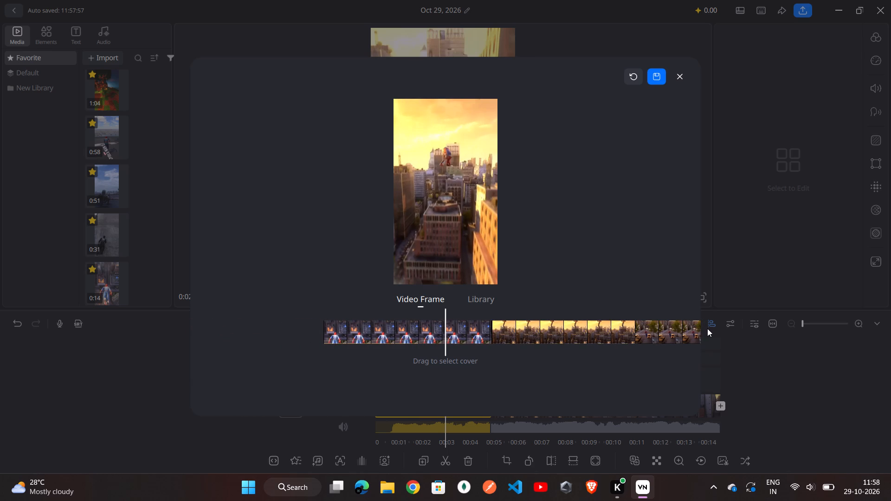
pyautogui.moveTo(458, 333); pyautogui.dragTo(504, 331)
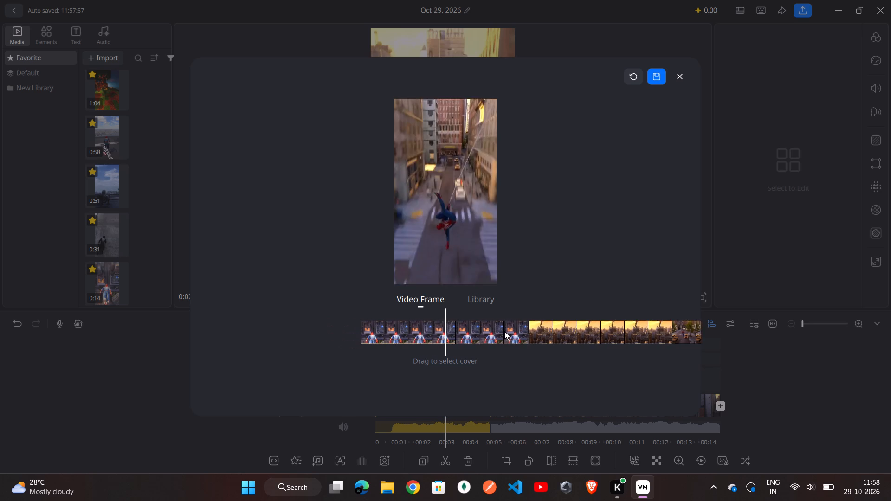
pyautogui.moveTo(504, 331); pyautogui.dragTo(554, 332)
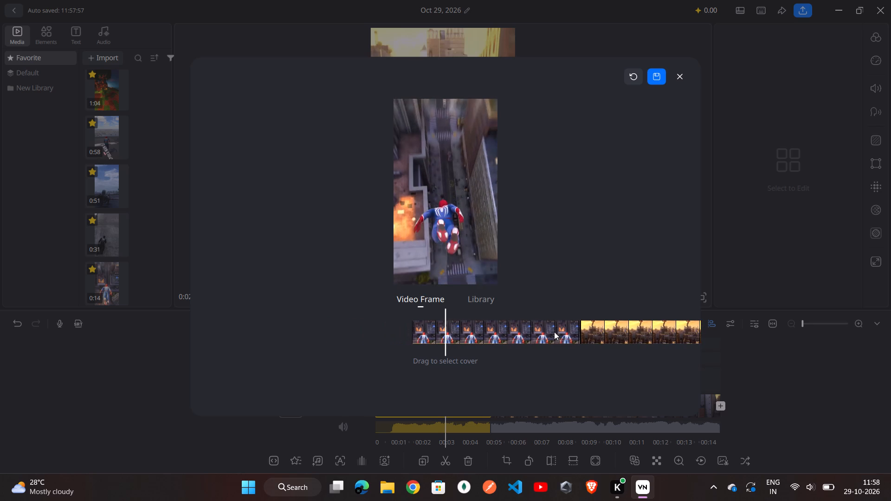
pyautogui.moveTo(554, 332); pyautogui.dragTo(537, 332)
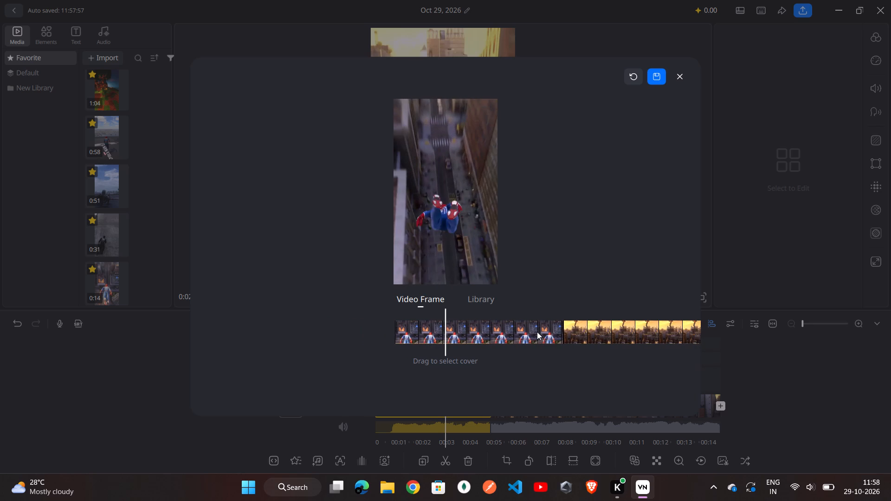
pyautogui.moveTo(537, 332); pyautogui.dragTo(555, 331)
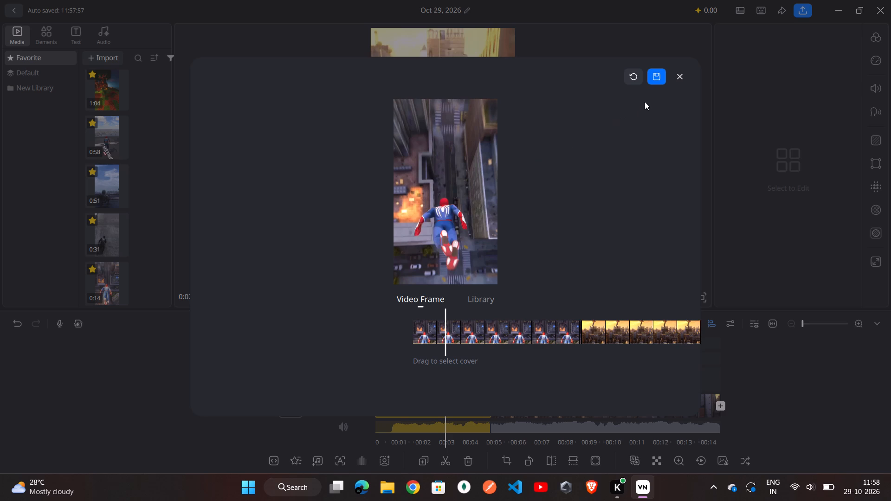
pyautogui.click(657, 76)
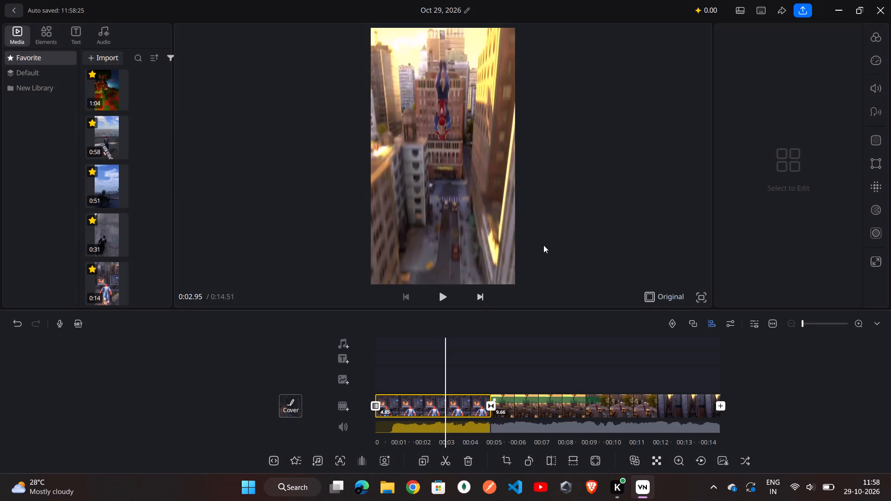
# Open the effects for the first clip and place the playhead at about 1.96 seconds.
pyautogui.doubleClick(447, 406)
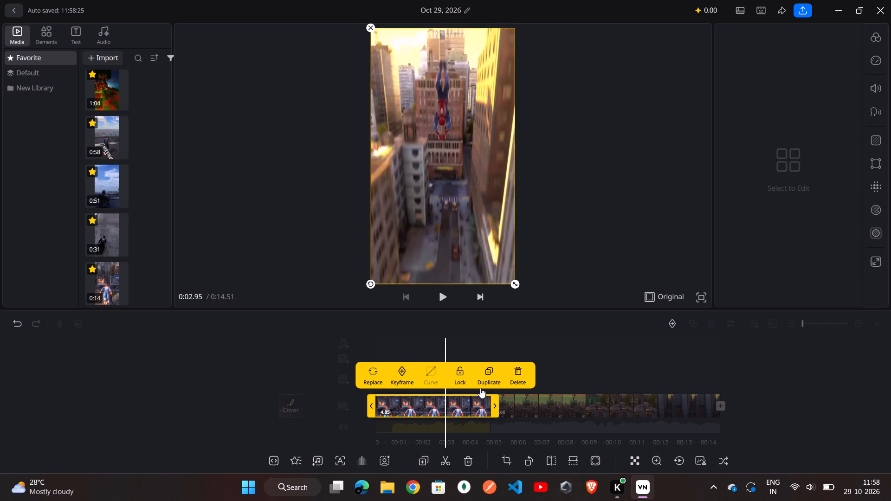
pyautogui.click(508, 394)
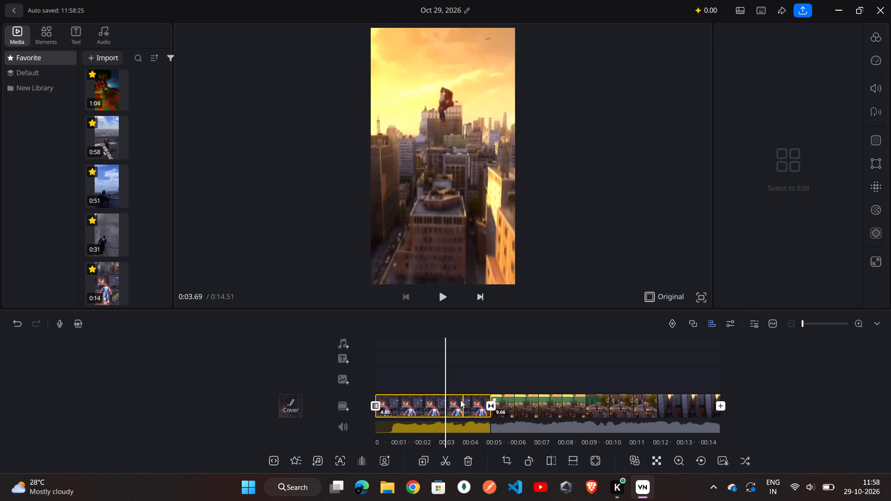
pyautogui.click(460, 400)
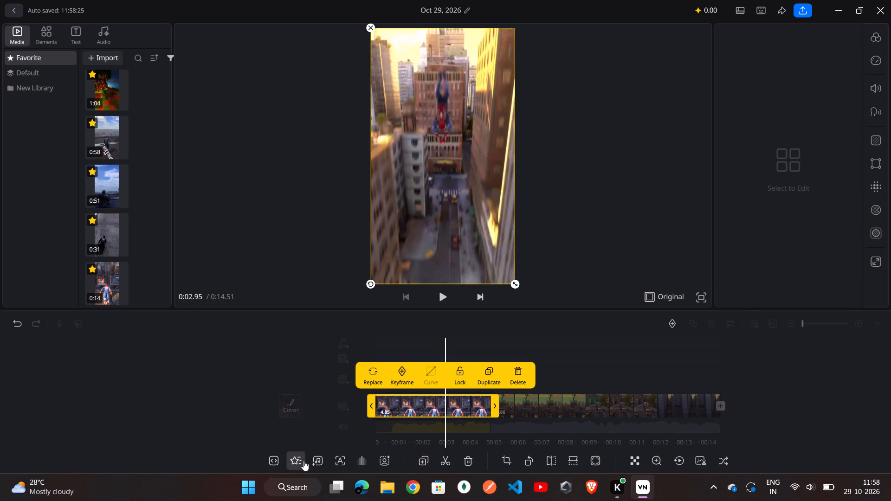
pyautogui.click(303, 461)
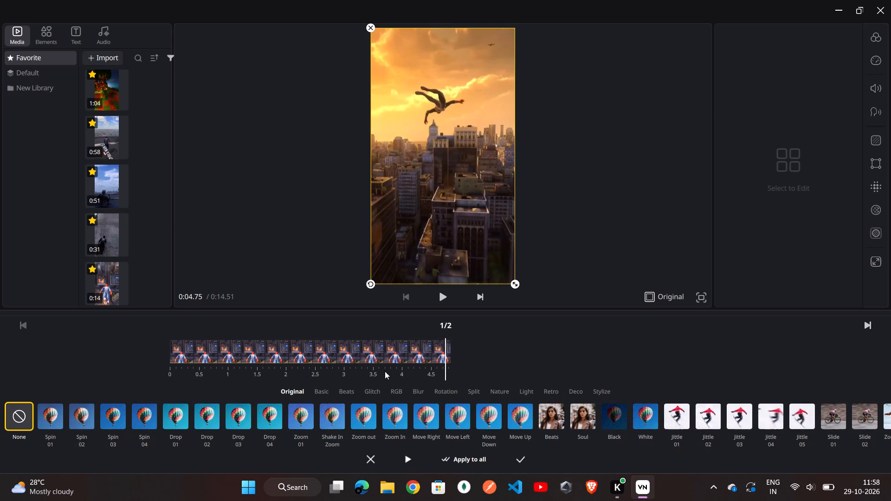
pyautogui.hscroll(3, 375, 367)
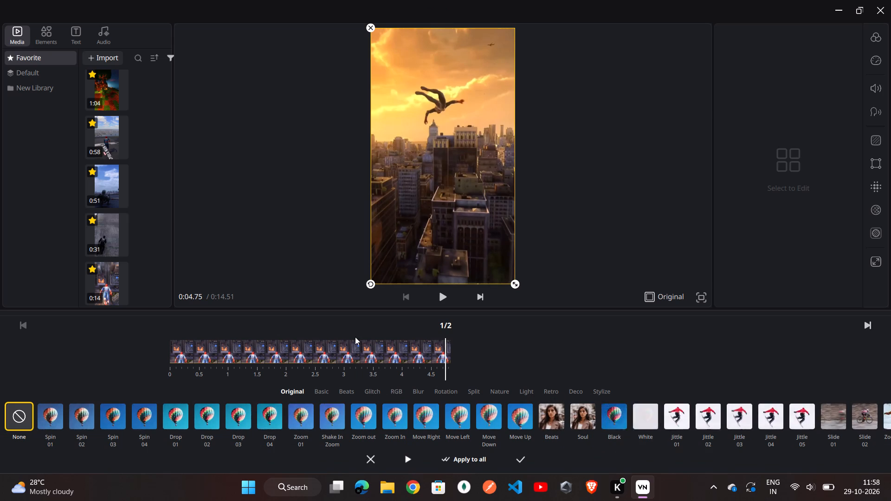
pyautogui.moveTo(352, 340); pyautogui.dragTo(439, 337)
pyautogui.moveTo(359, 343); pyautogui.dragTo(427, 338)
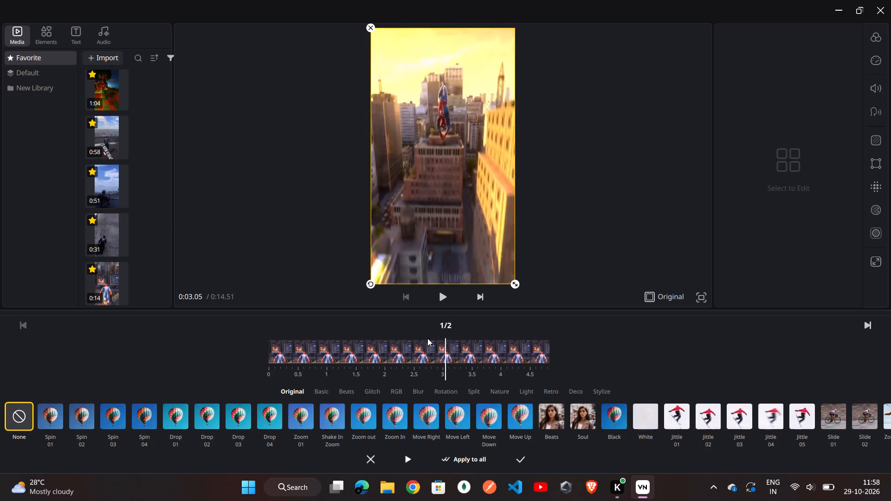
pyautogui.moveTo(427, 338); pyautogui.dragTo(449, 350)
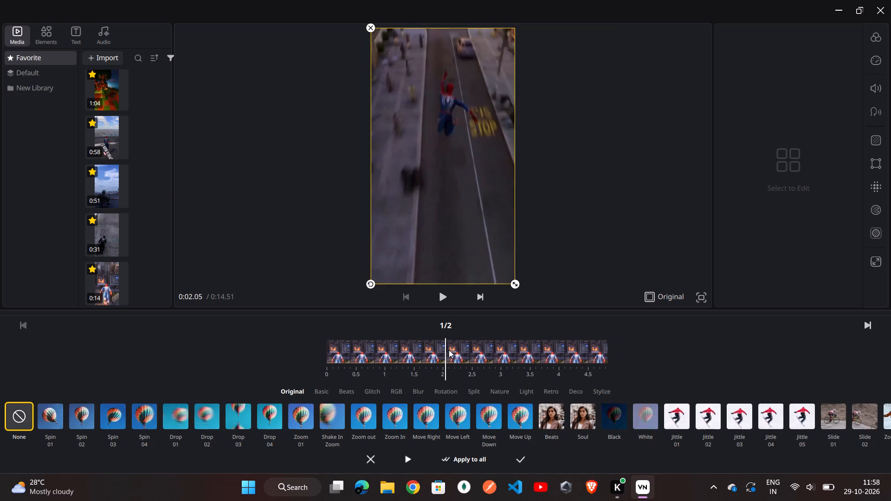
pyautogui.moveTo(449, 350); pyautogui.dragTo(453, 348)
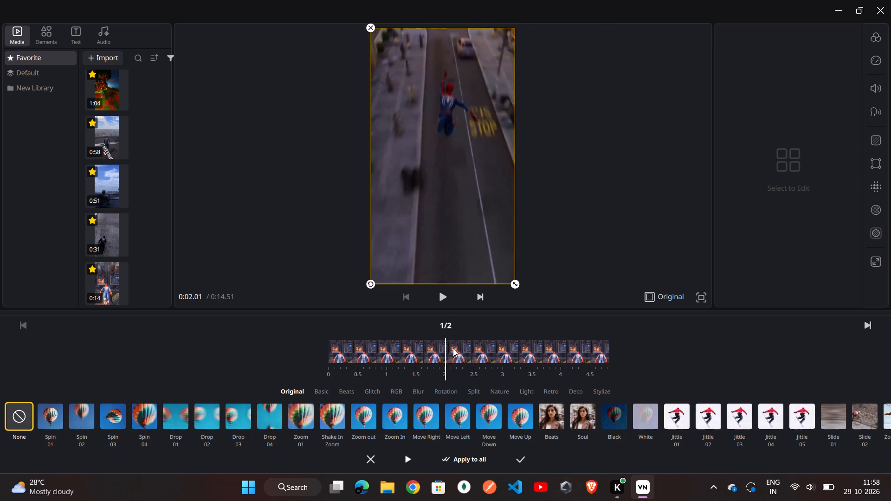
pyautogui.moveTo(453, 348); pyautogui.dragTo(455, 349)
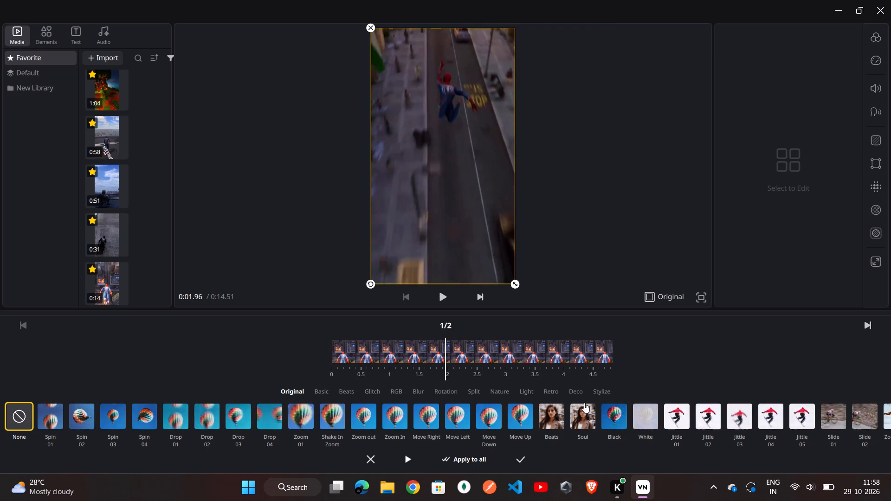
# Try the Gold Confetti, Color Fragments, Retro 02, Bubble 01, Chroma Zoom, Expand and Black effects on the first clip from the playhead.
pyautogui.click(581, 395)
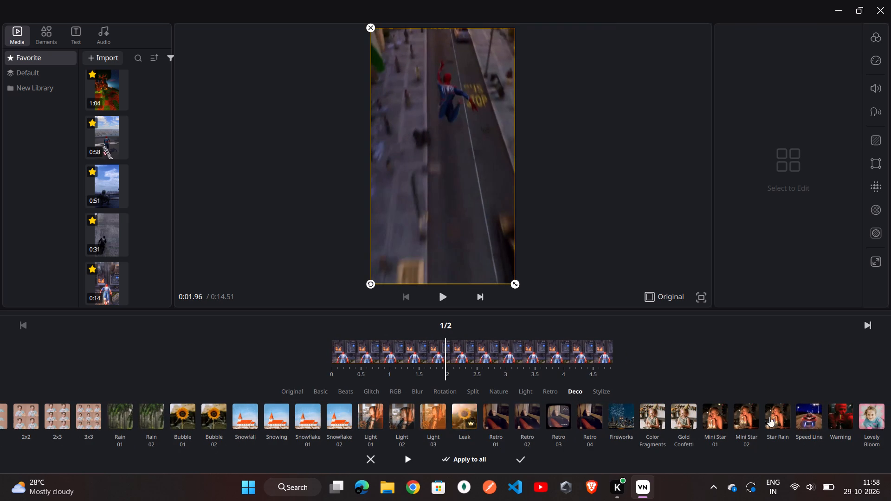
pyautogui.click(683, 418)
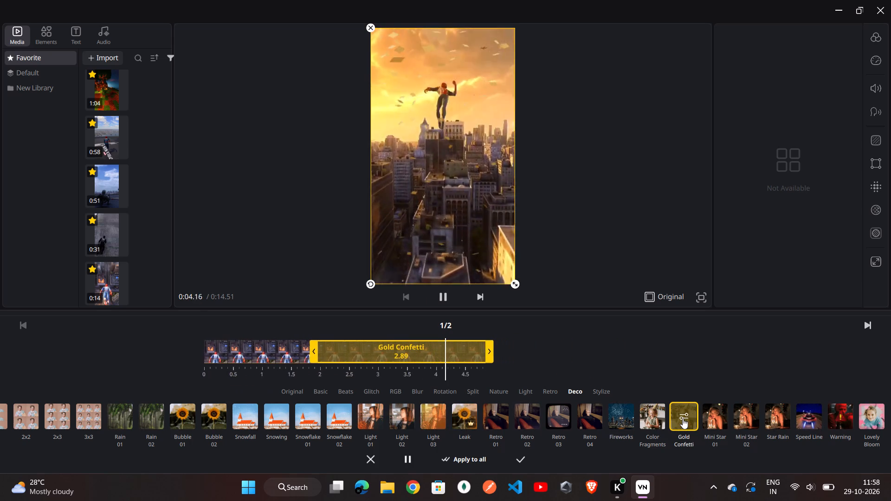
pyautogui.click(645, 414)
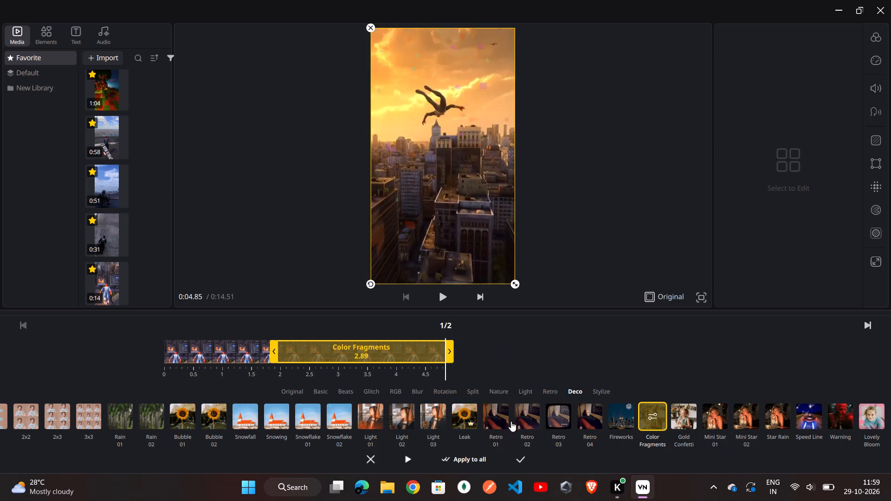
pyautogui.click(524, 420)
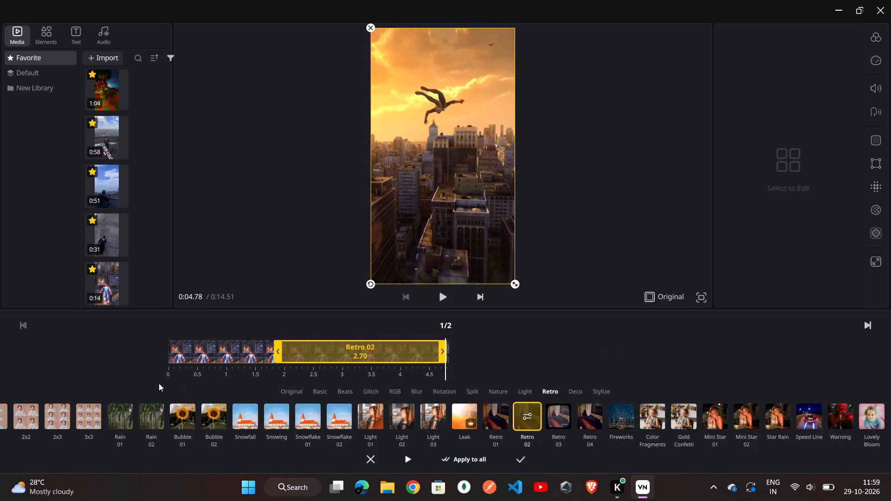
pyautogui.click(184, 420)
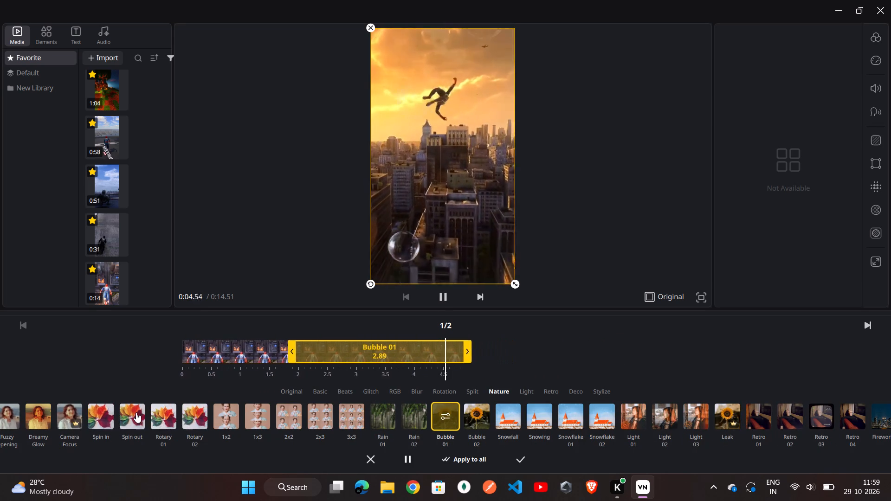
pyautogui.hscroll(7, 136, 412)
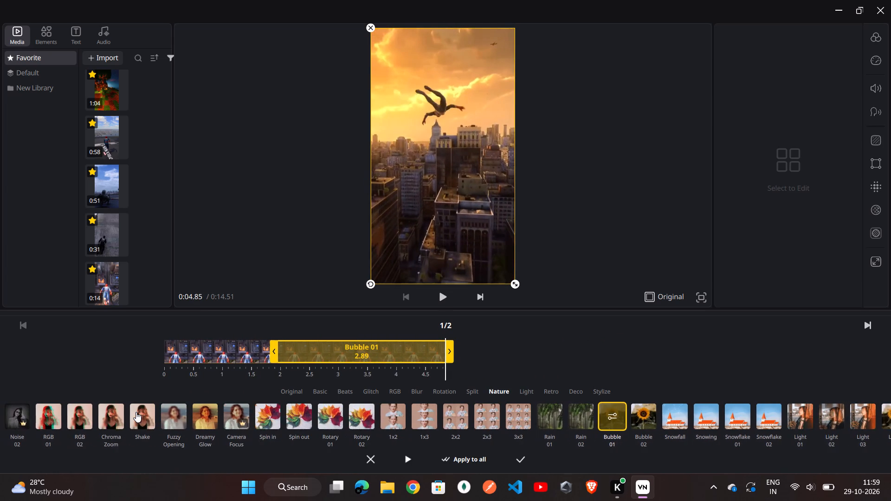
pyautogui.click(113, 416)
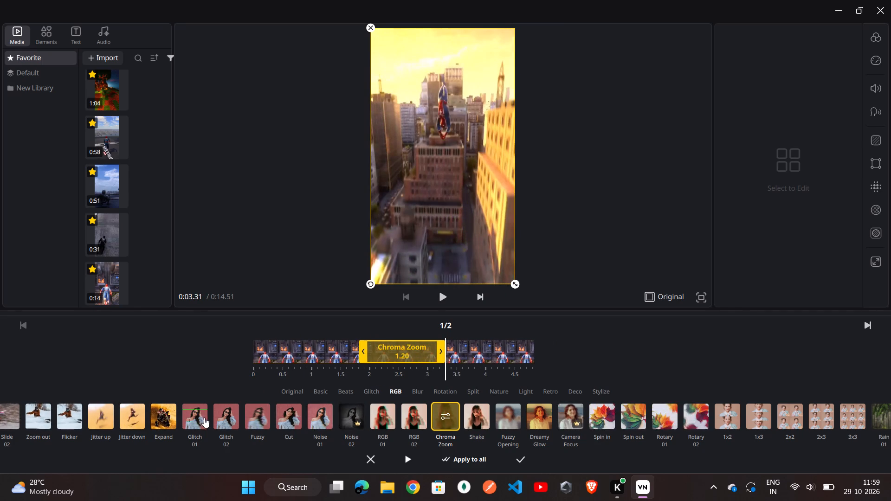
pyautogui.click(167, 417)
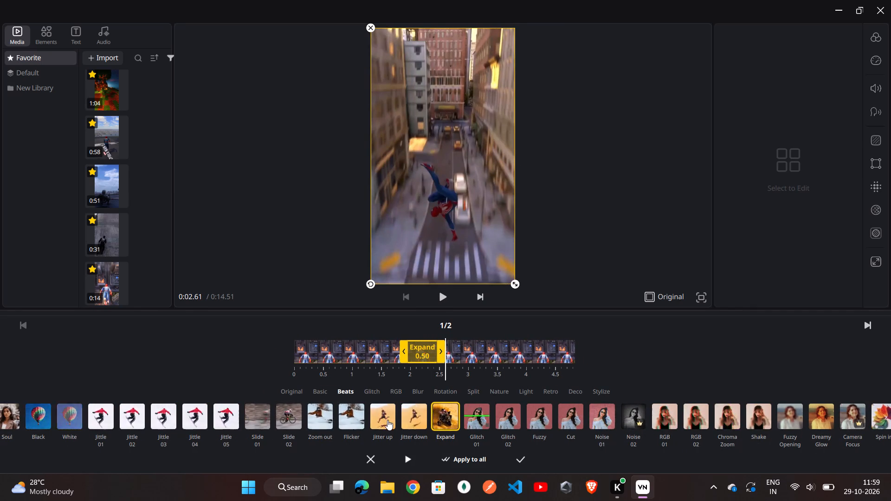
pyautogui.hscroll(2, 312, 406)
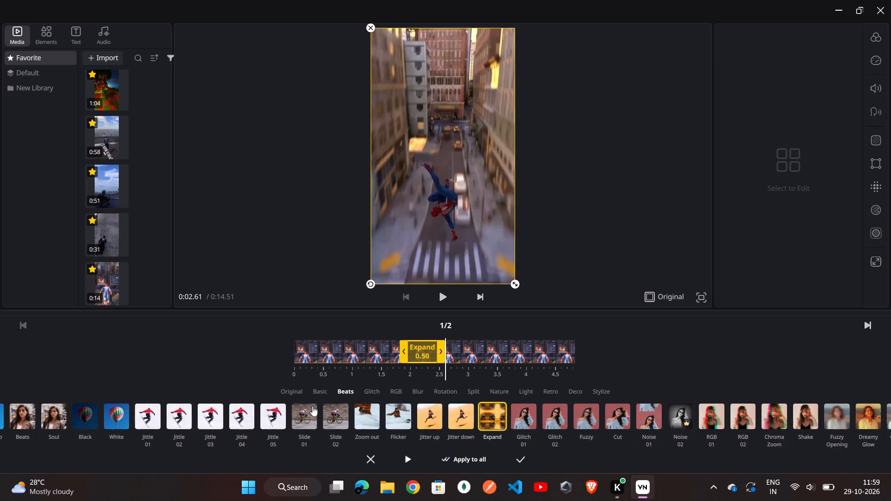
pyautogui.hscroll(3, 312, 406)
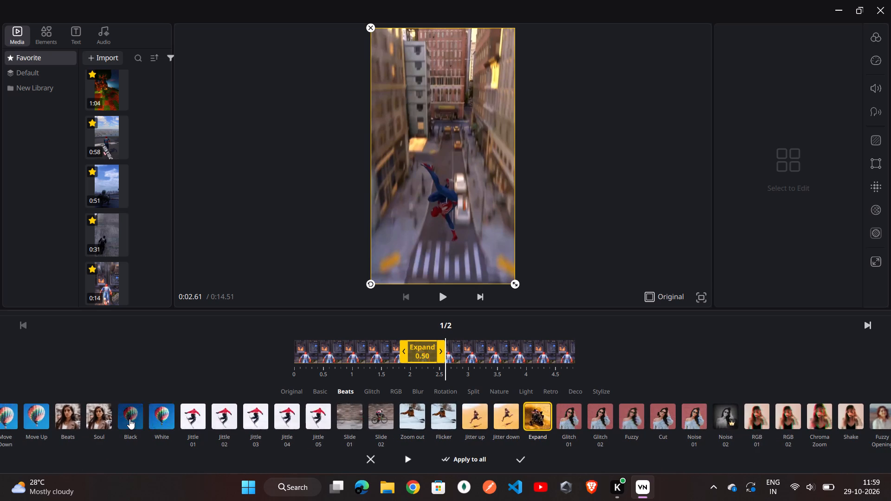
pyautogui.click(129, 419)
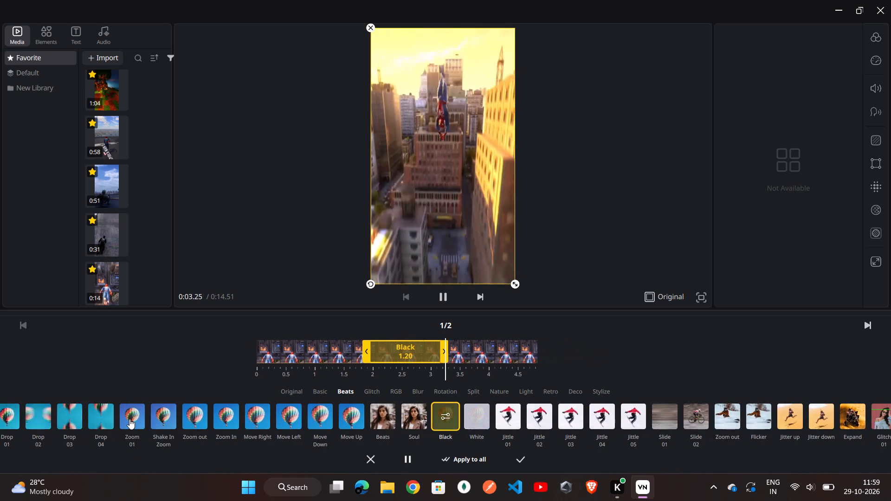
# Apply the Zoom 01 effect to the first clip and extend it to the clip's end, lasting 2.89 seconds.
pyautogui.click(135, 419)
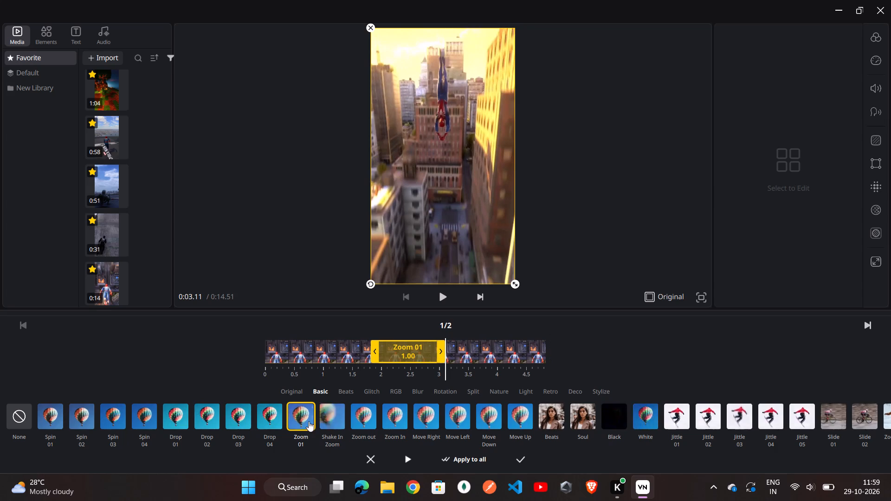
pyautogui.moveTo(440, 347); pyautogui.dragTo(440, 347)
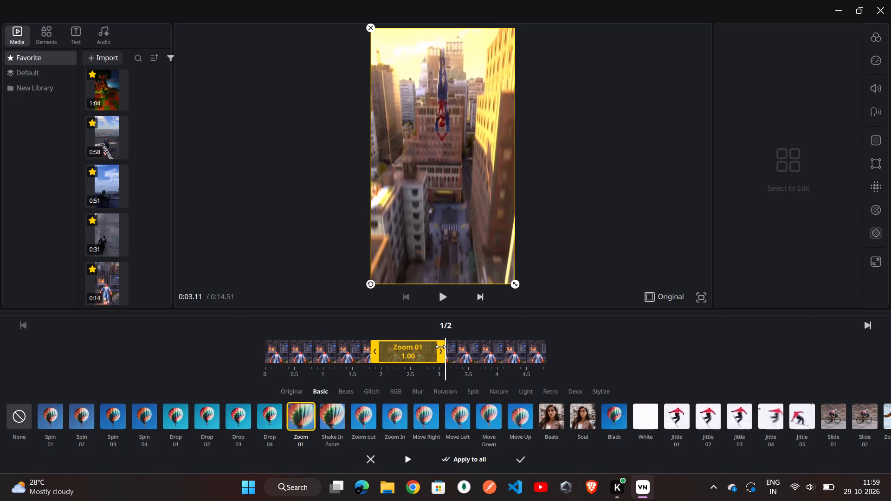
pyautogui.moveTo(440, 347); pyautogui.dragTo(552, 348)
pyautogui.click(519, 459)
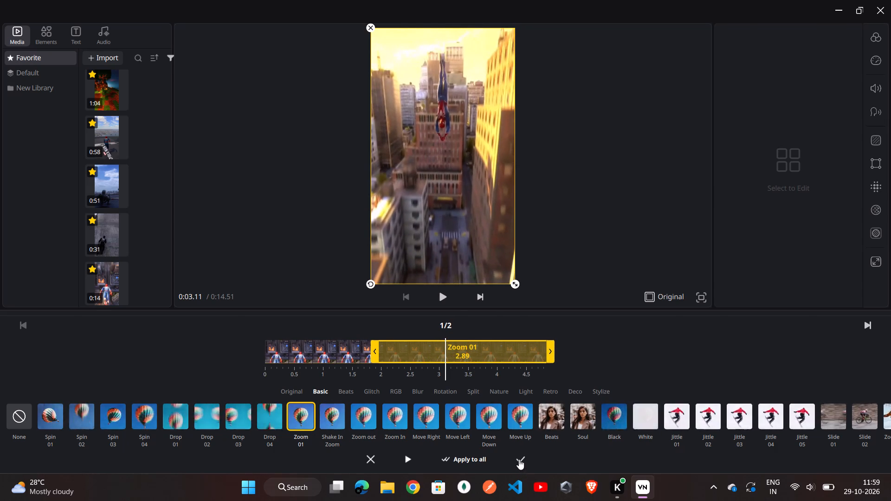
pyautogui.click(613, 338)
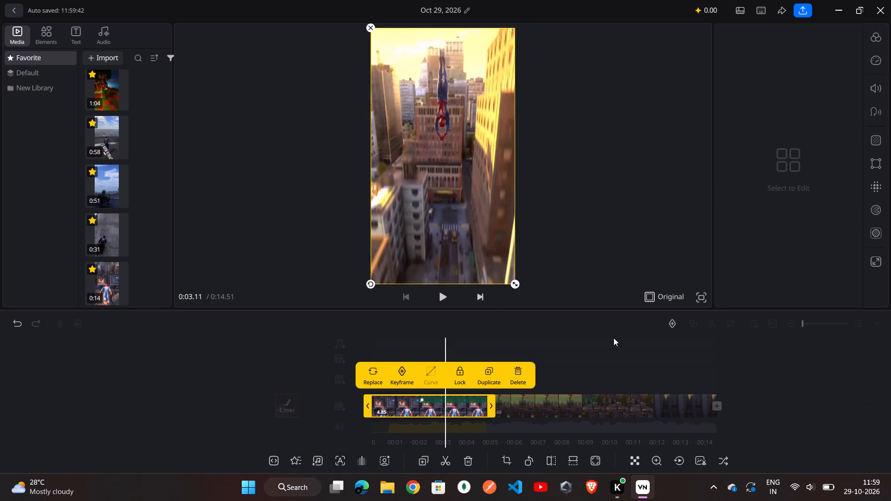
# Split the second clip at about 9.3 seconds on the timeline.
pyautogui.hscroll(-1, 552, 403)
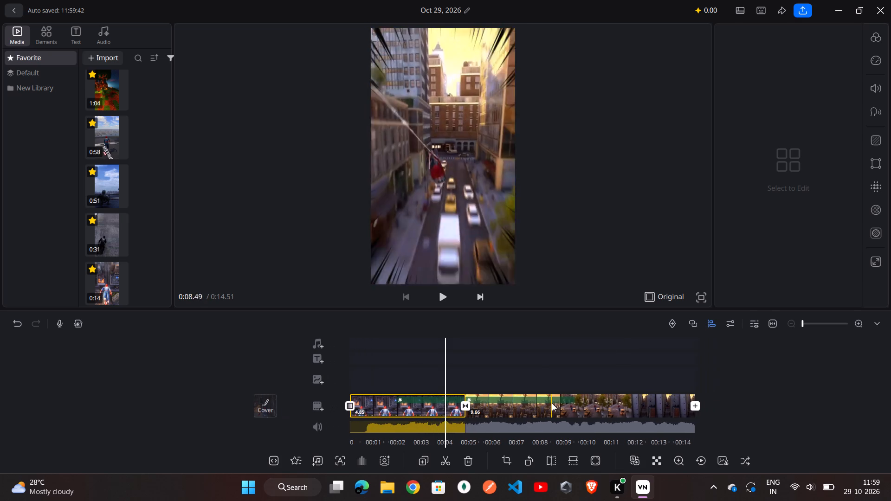
pyautogui.hscroll(-2, 552, 403)
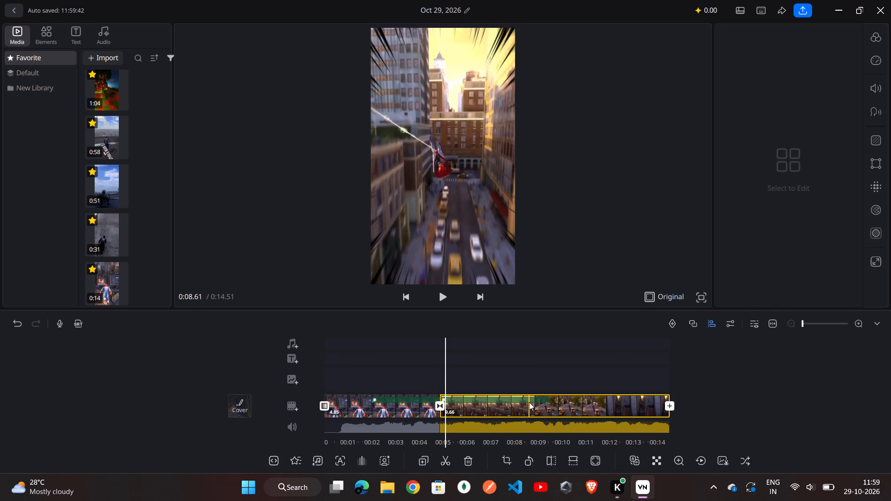
pyautogui.hscroll(-1, 529, 402)
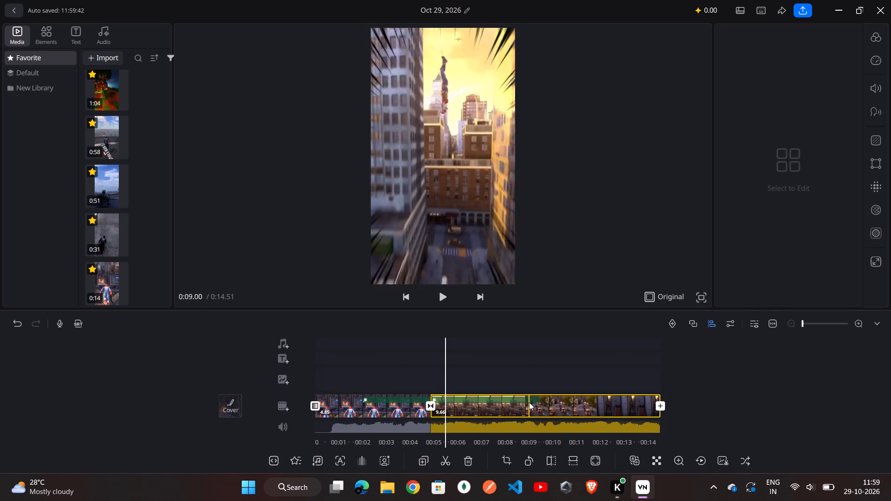
pyautogui.hscroll(-2, 529, 402)
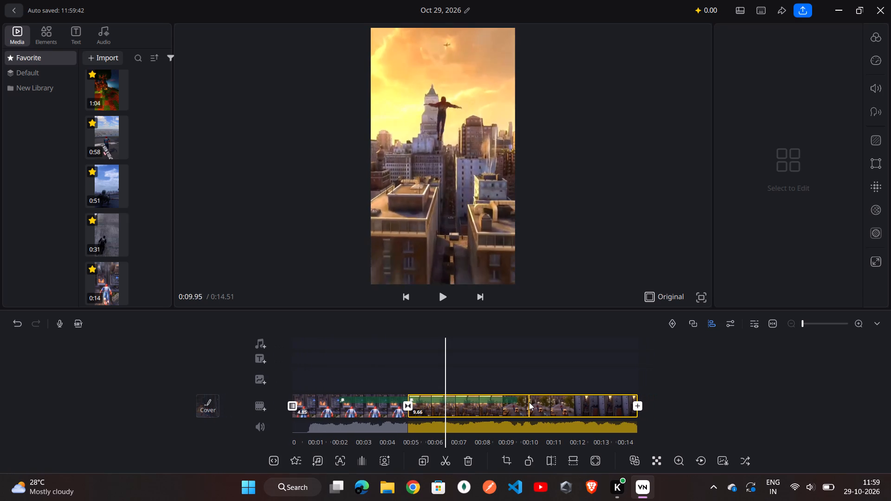
pyautogui.hscroll(-2, 529, 402)
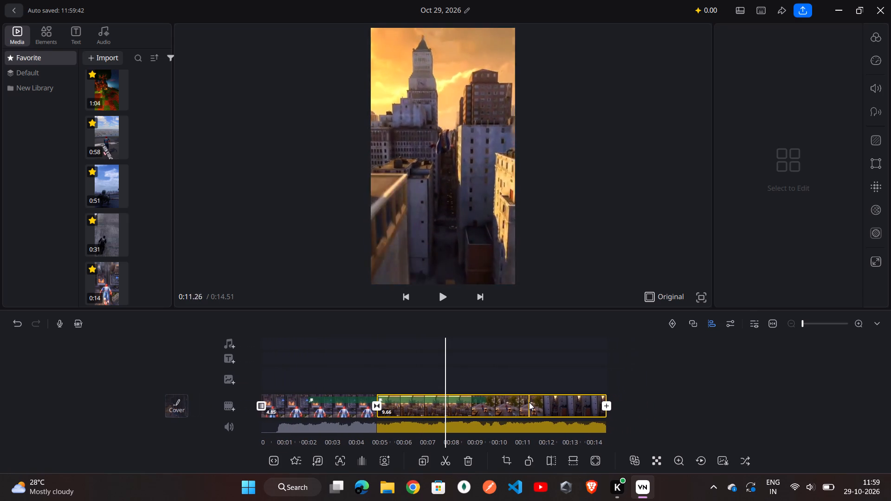
pyautogui.hscroll(-3, 529, 402)
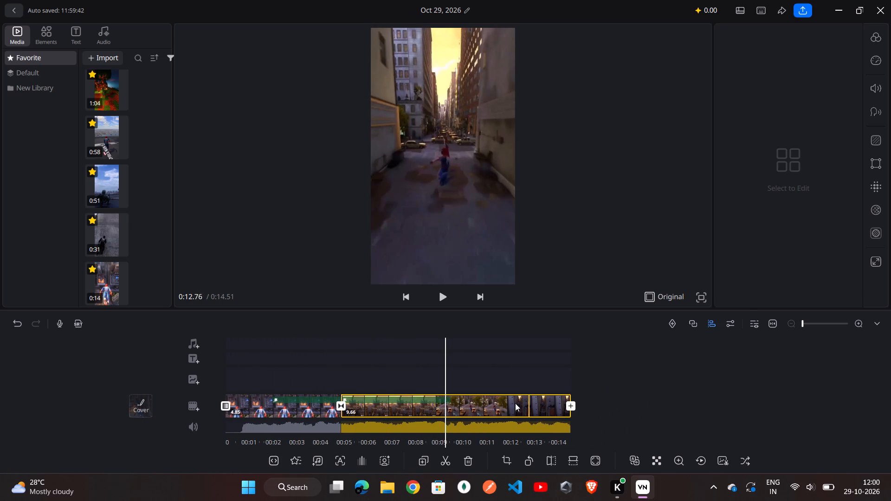
pyautogui.hotkey('ctrl', 'b')
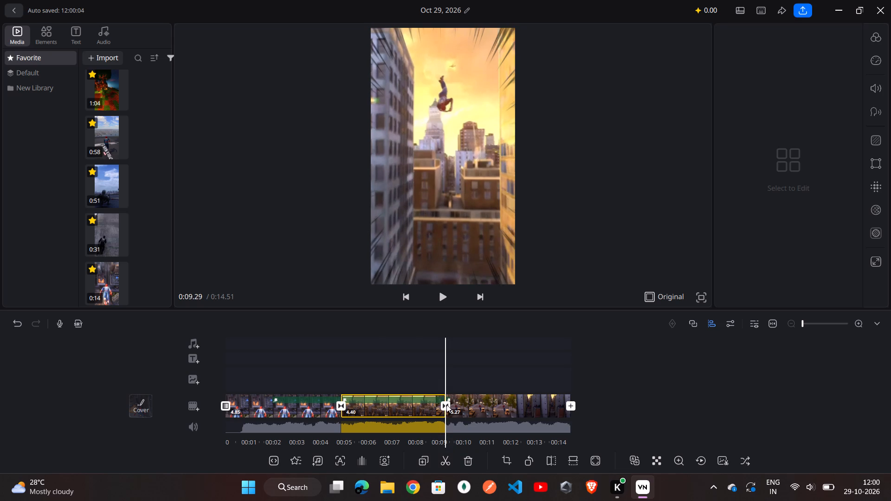
# Apply the Zoom 1 transition with a 2.1 duration at the cut between the second and third clips.
pyautogui.click(446, 404)
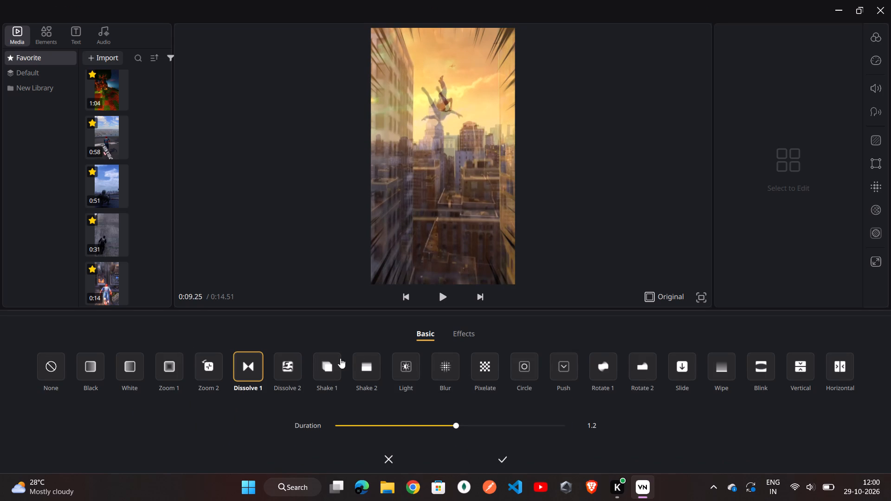
pyautogui.click(173, 373)
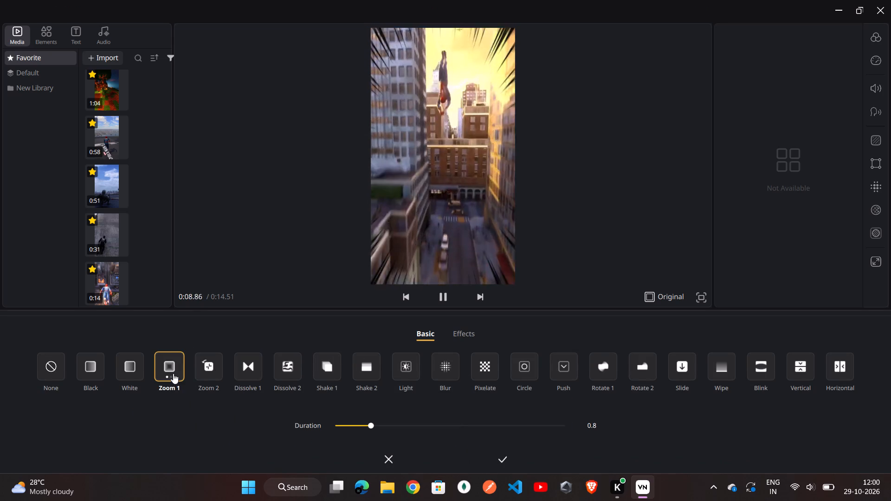
pyautogui.click(440, 424)
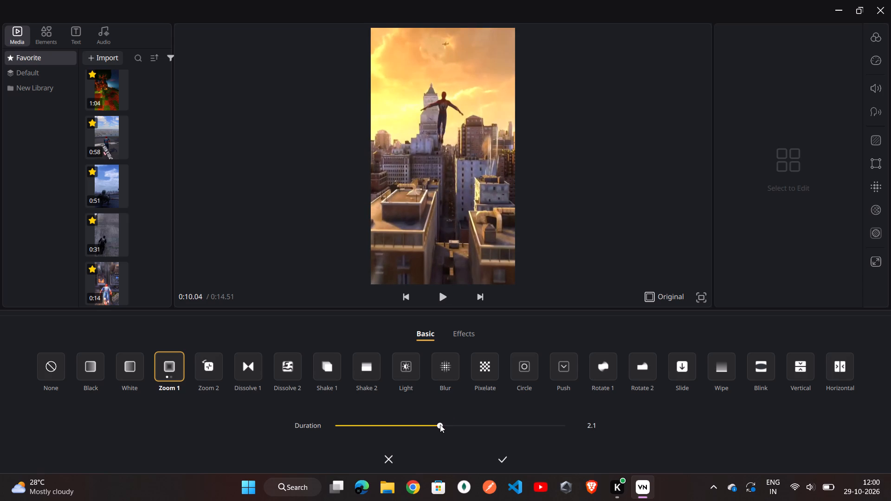
pyautogui.click(500, 459)
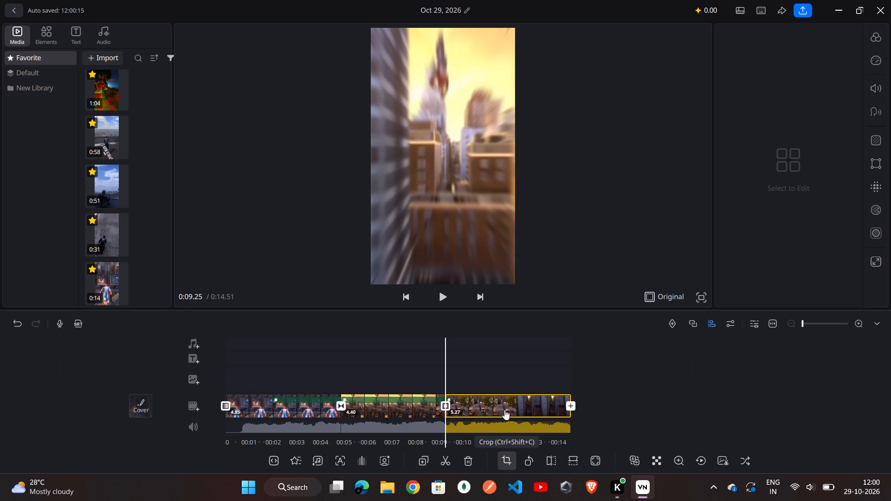
# Apply the Fireworks effect to the third clip from its start, lasting 2.80 seconds.
pyautogui.click(505, 406)
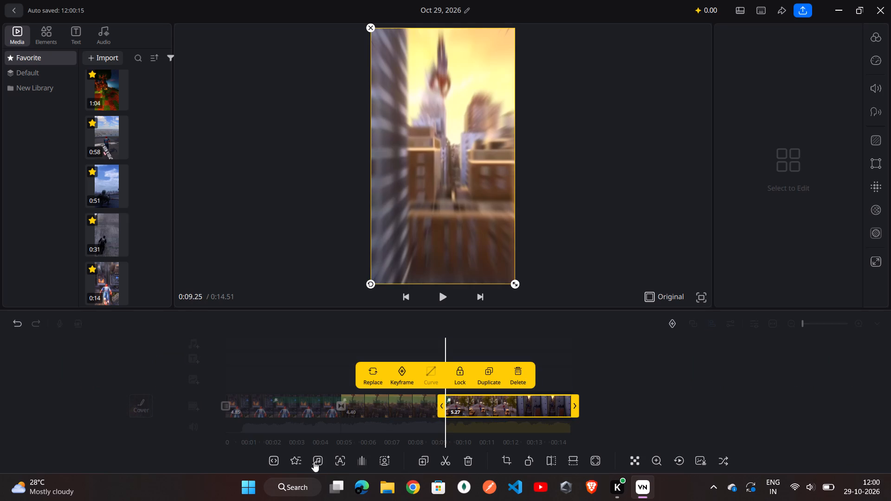
pyautogui.click(290, 458)
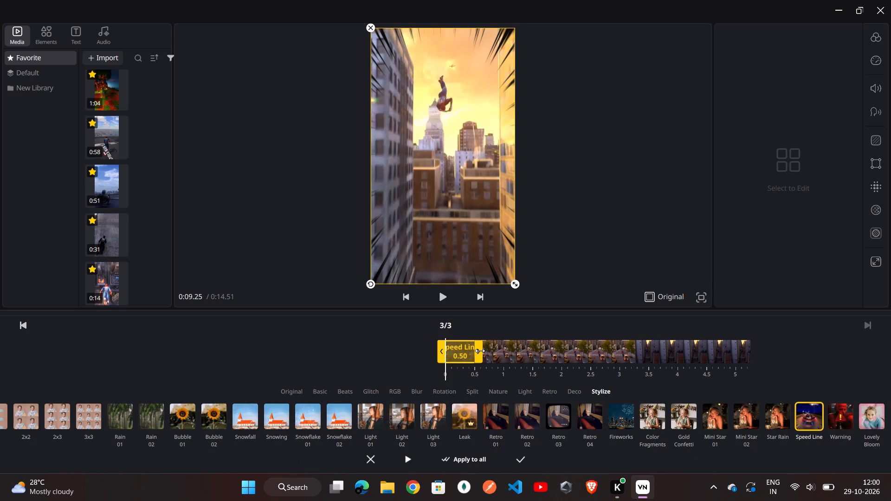
pyautogui.click(535, 365)
pyautogui.moveTo(533, 364); pyautogui.dragTo(493, 362)
pyautogui.moveTo(531, 349); pyautogui.dragTo(482, 349)
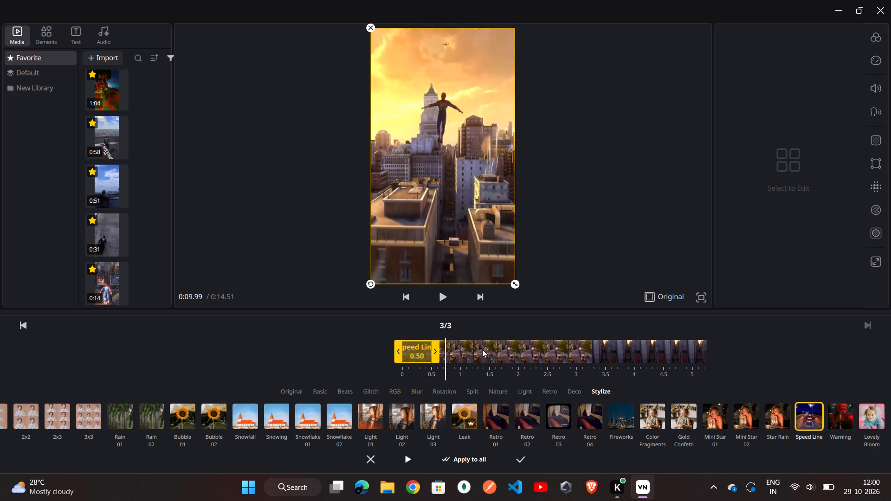
pyautogui.moveTo(482, 349); pyautogui.dragTo(484, 351)
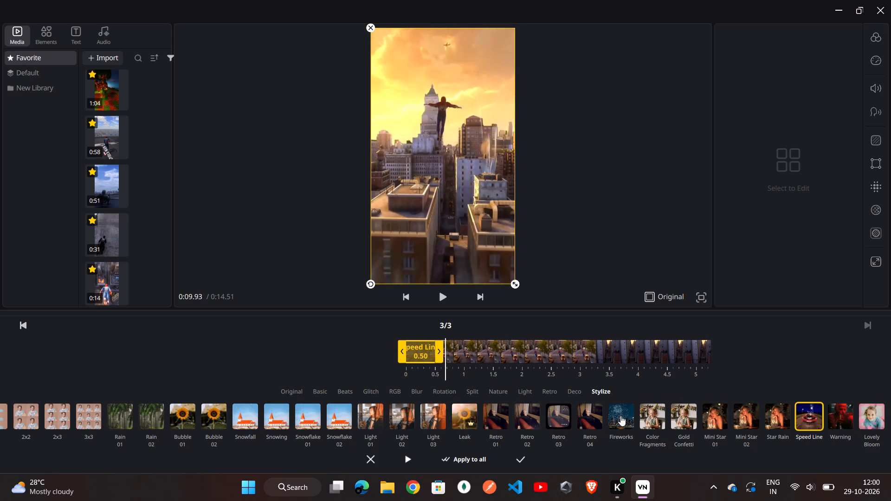
pyautogui.click(620, 416)
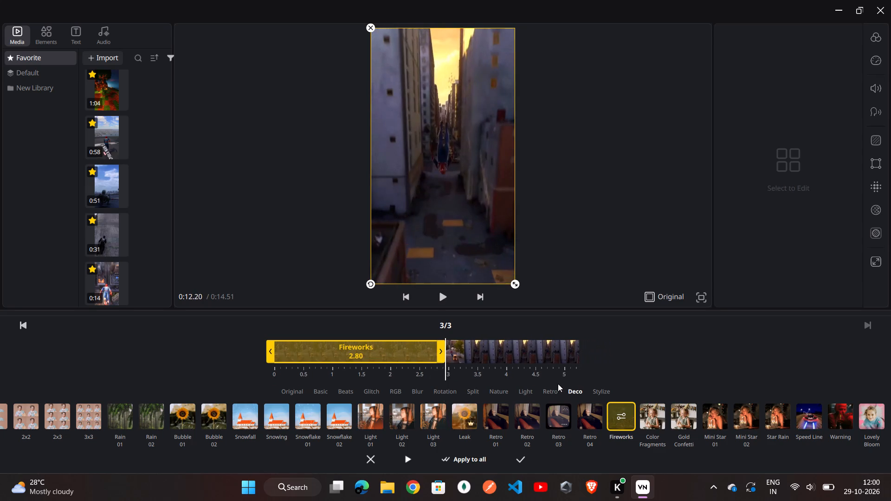
pyautogui.click(513, 457)
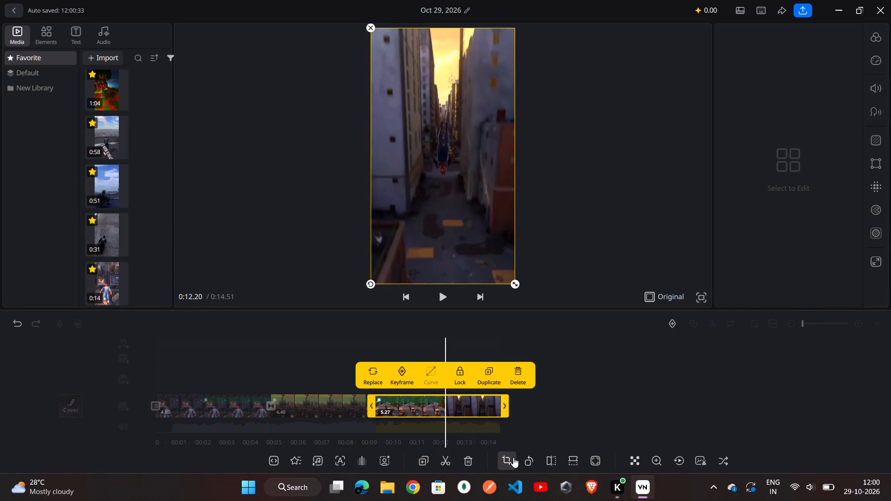
# Add the 31-second favorite video to the end of the main track, after the third clip.
pyautogui.hscroll(-1, 531, 405)
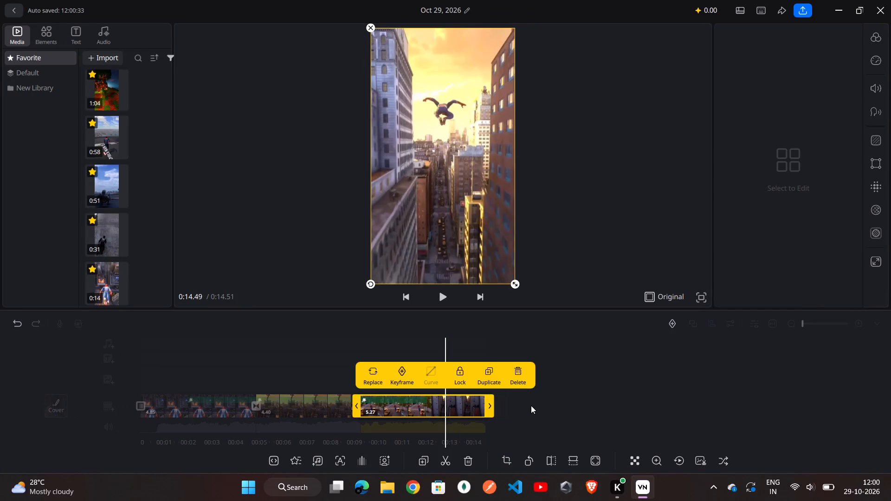
pyautogui.click(531, 405)
pyautogui.hscroll(-2, 531, 405)
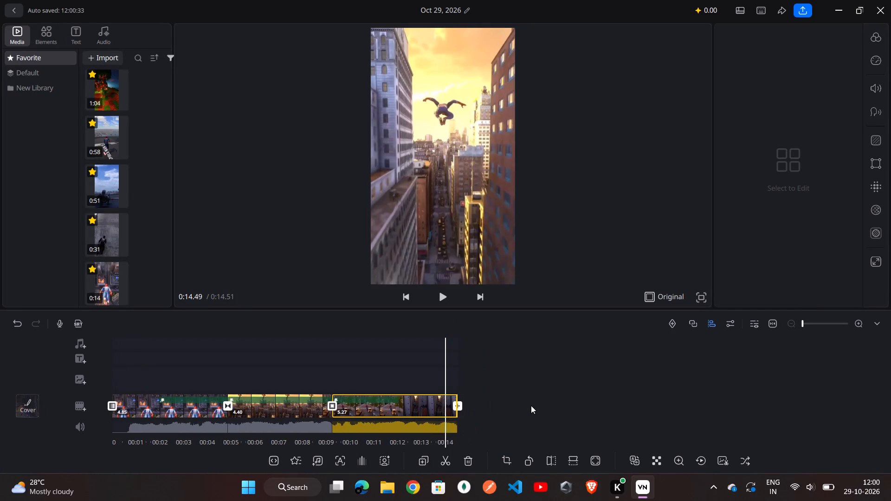
pyautogui.hscroll(-2, 531, 405)
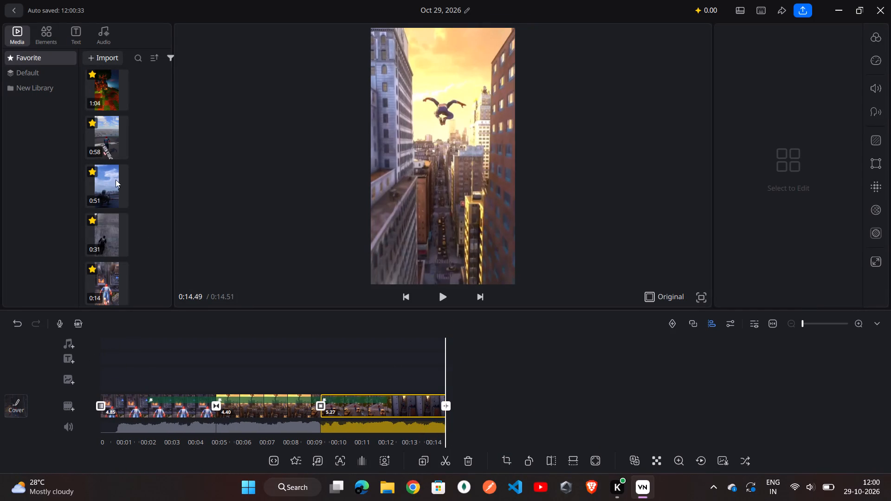
pyautogui.moveTo(103, 236); pyautogui.dragTo(236, 264)
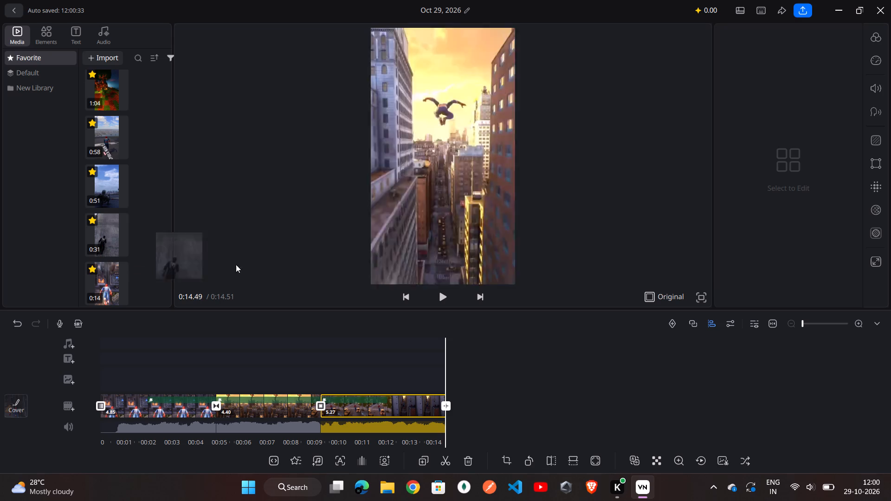
pyautogui.moveTo(236, 264); pyautogui.dragTo(482, 407)
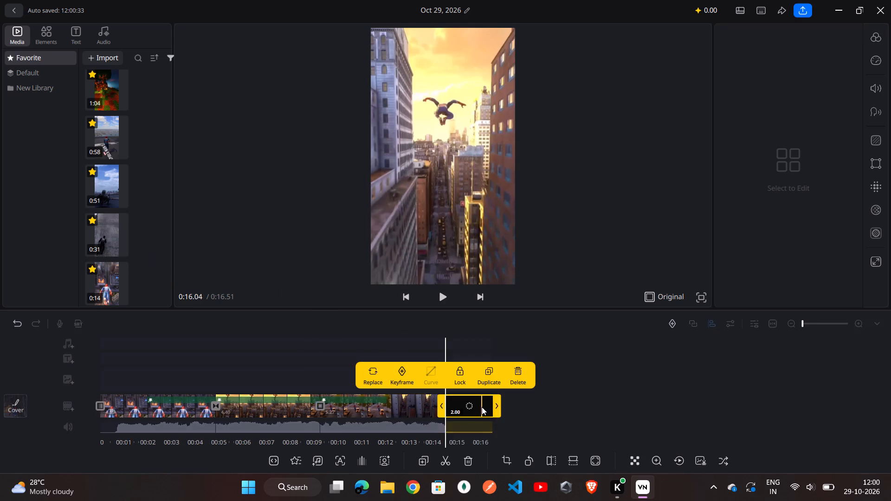
pyautogui.click(590, 365)
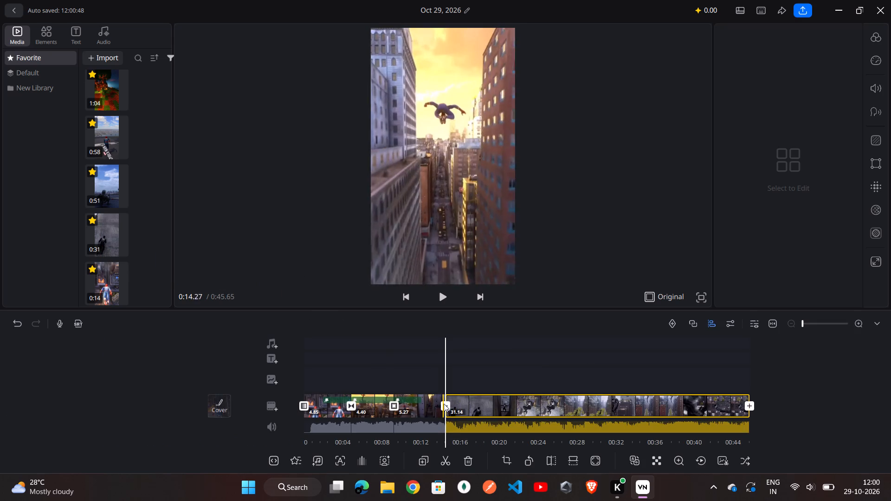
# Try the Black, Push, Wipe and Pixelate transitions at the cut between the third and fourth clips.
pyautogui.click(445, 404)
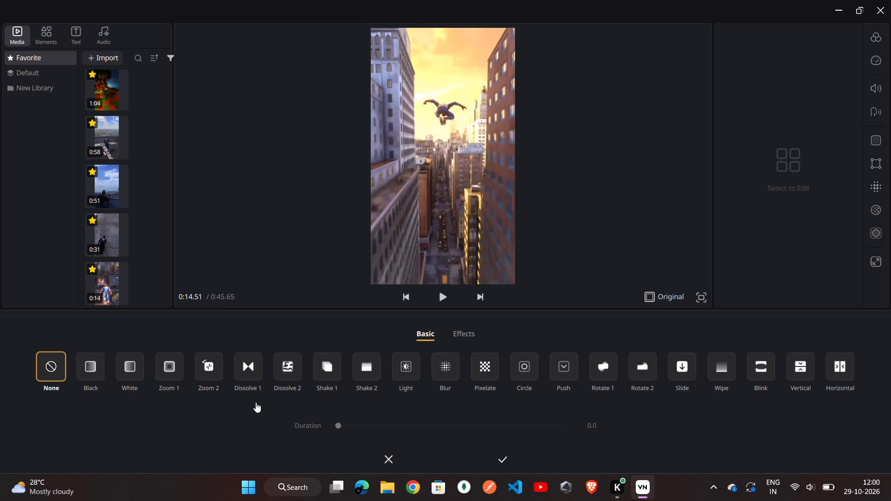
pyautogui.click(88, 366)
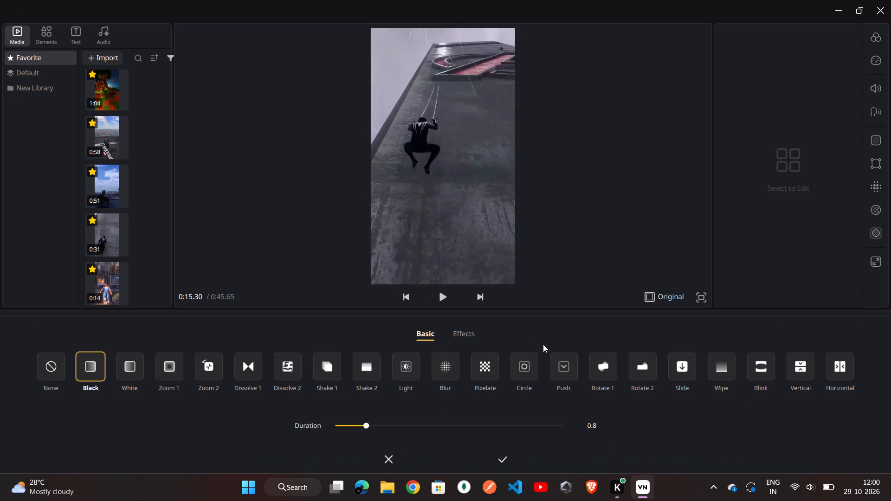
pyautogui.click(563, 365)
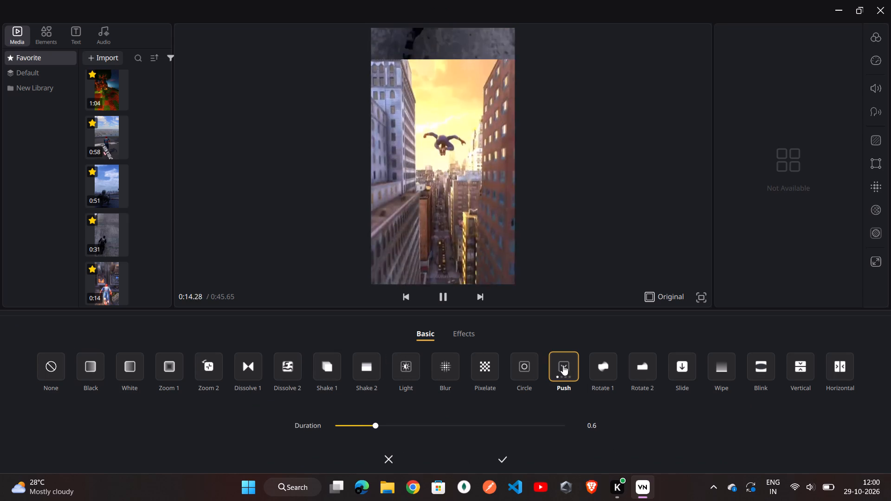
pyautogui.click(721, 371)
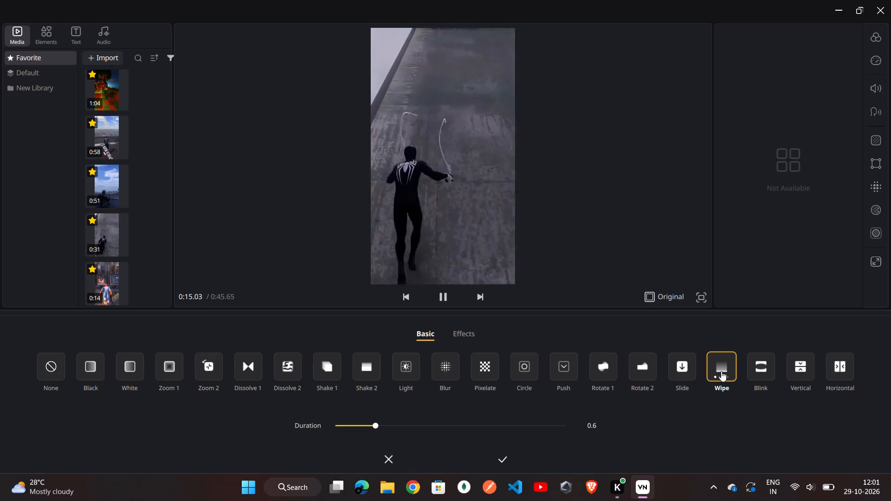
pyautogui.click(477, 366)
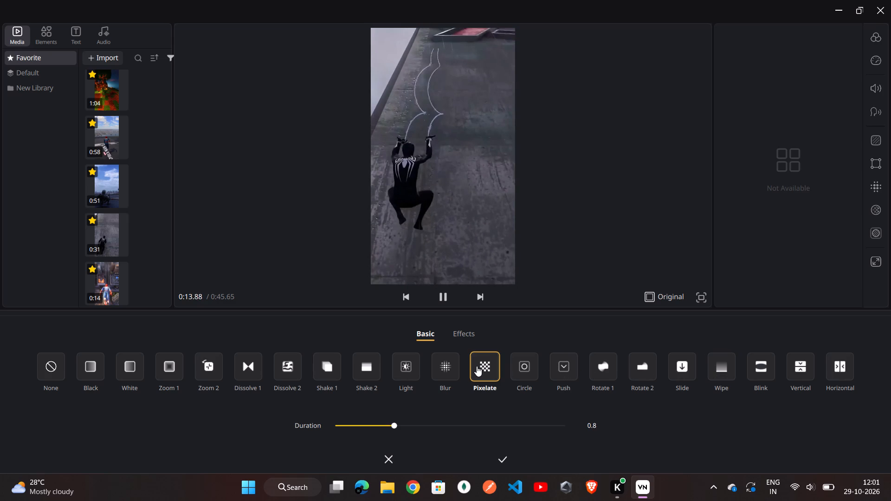
# Apply the Blur transition with a 1.2 duration at the cut between the third and fourth clips.
pyautogui.click(447, 368)
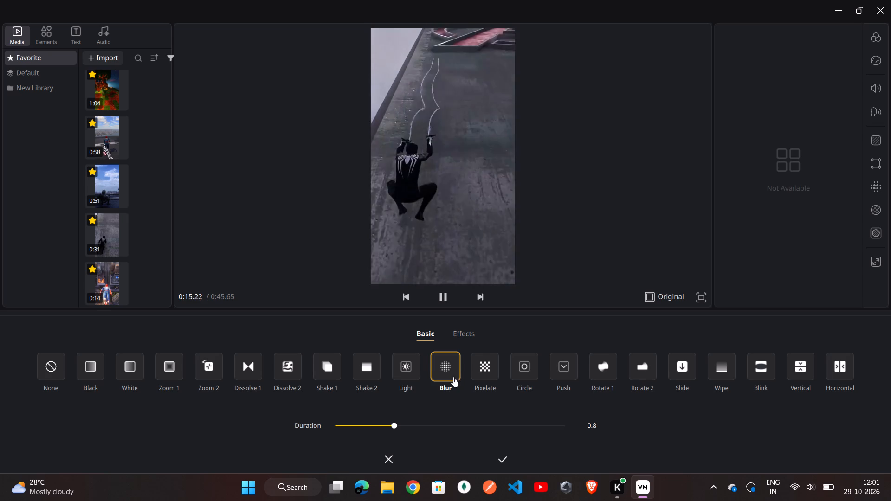
pyautogui.click(431, 422)
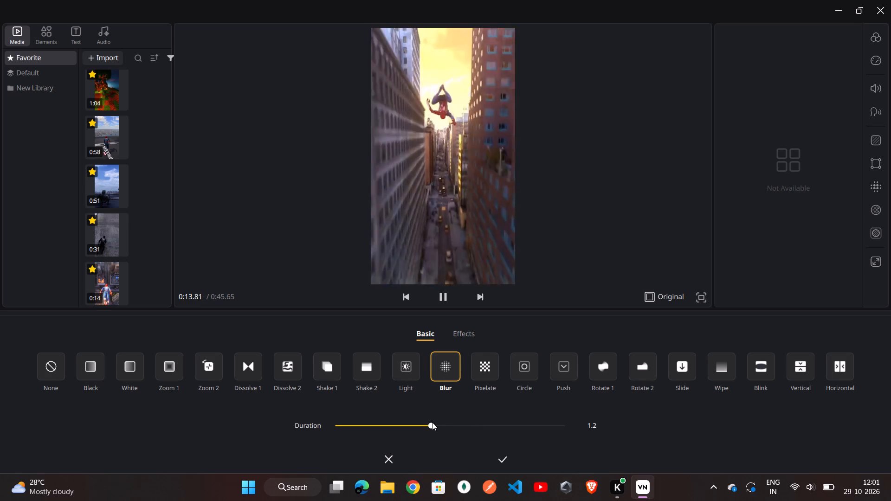
pyautogui.click(509, 456)
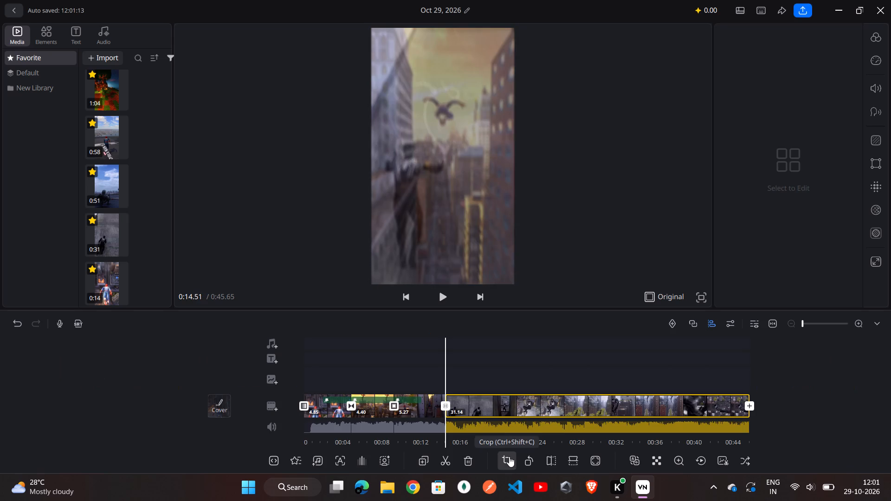
# Split the fourth clip at about 19.7 seconds on the timeline.
pyautogui.click(487, 401)
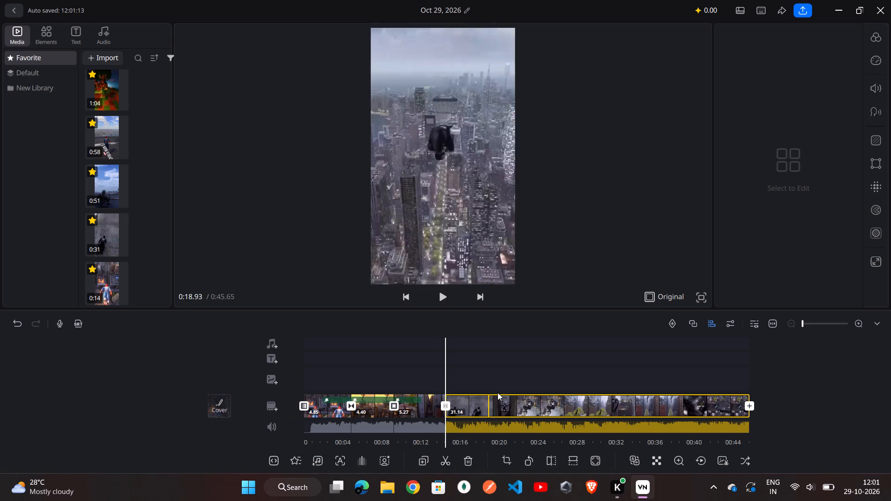
pyautogui.hscroll(-1, 510, 379)
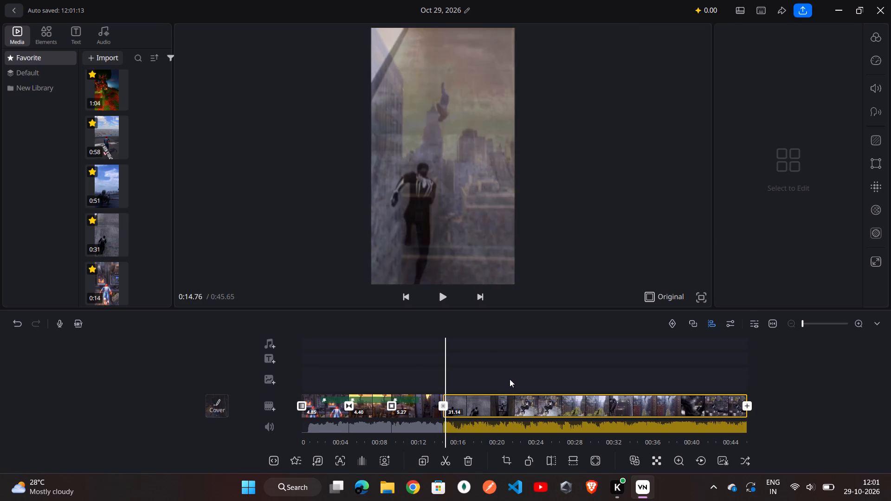
pyautogui.hscroll(-2, 510, 379)
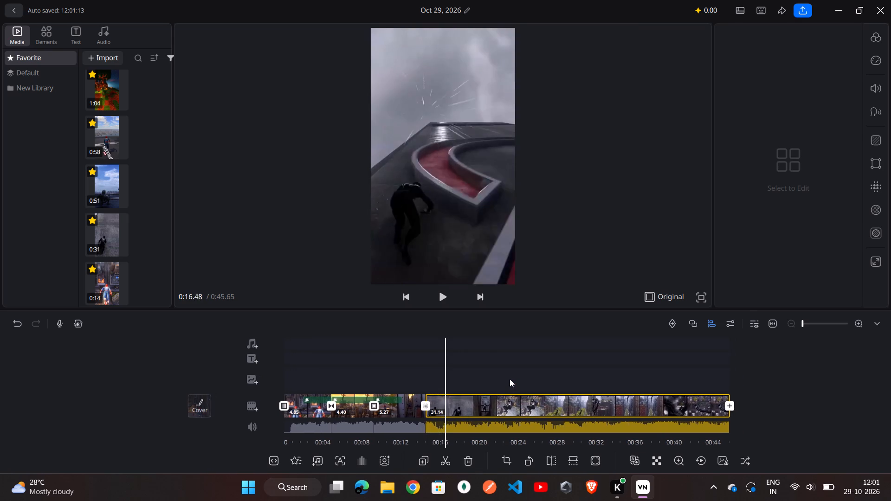
pyautogui.hscroll(-2, 510, 379)
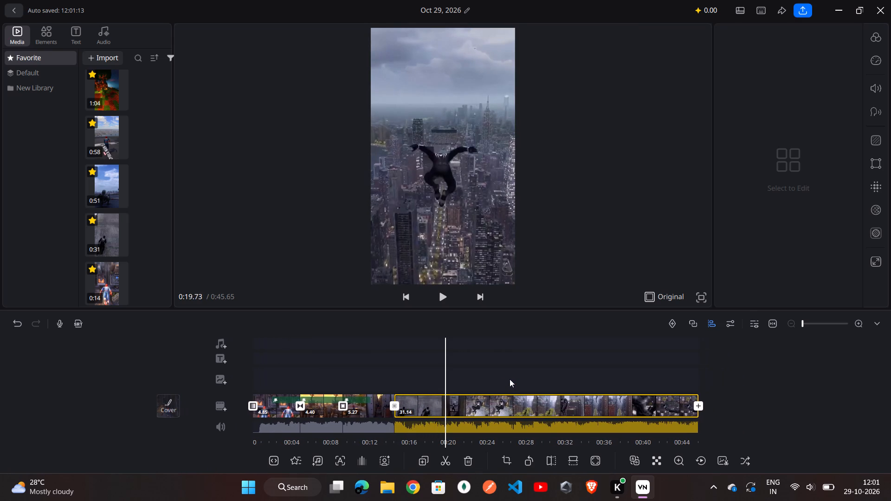
pyautogui.click(460, 406)
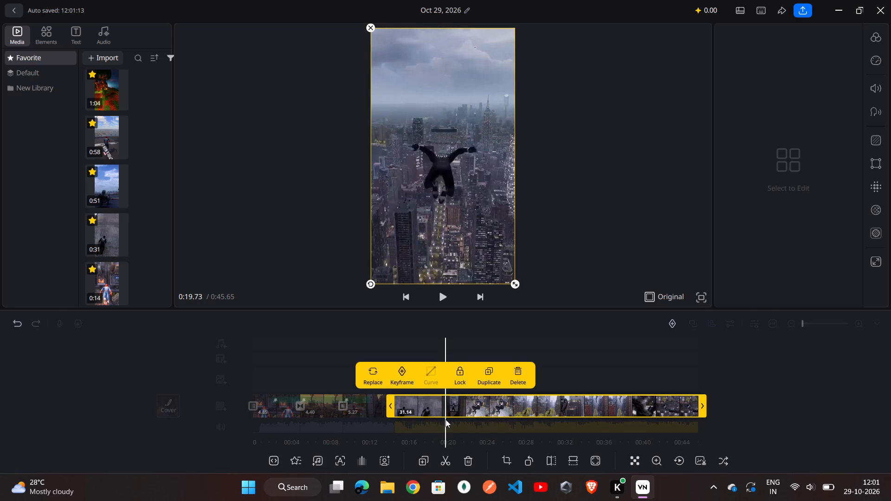
pyautogui.hotkey('ctrl', 'b')
pyautogui.keyDown('ctrl'); pyautogui.click(445, 419); pyautogui.keyUp('ctrl')
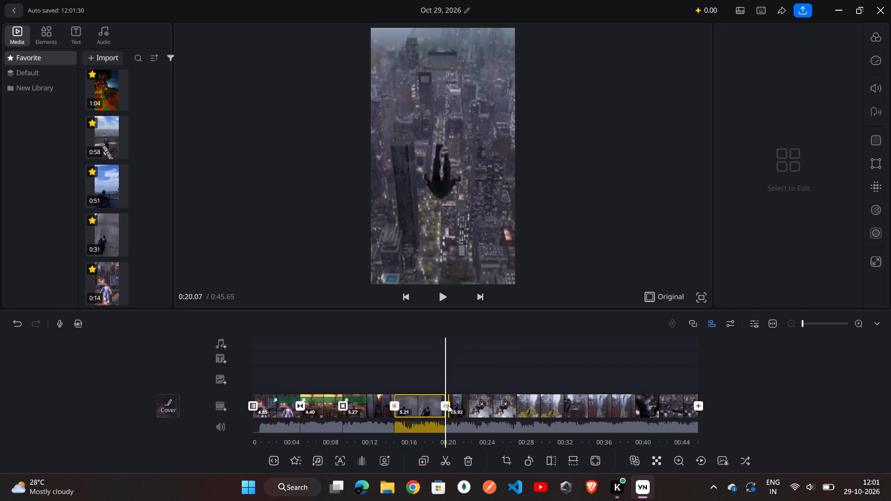
# Apply the Shake 1 transition with a 1.1 duration at the cut between the fourth and fifth clips.
pyautogui.click(447, 405)
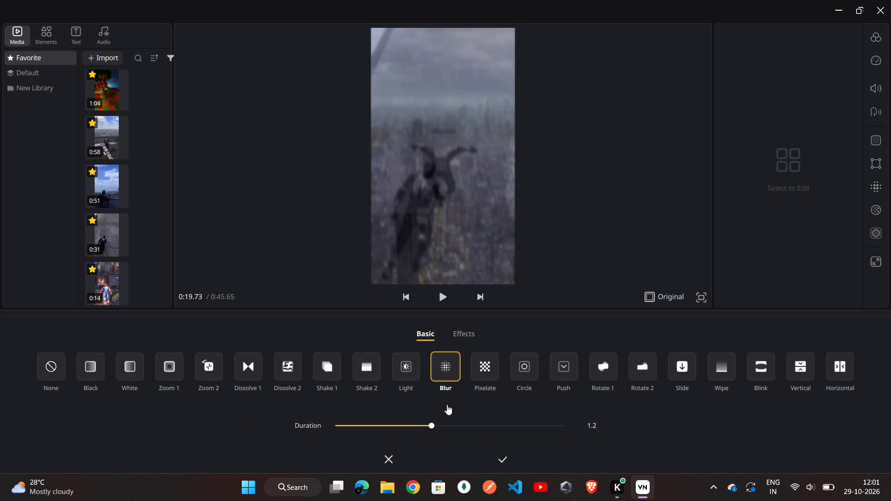
pyautogui.click(325, 371)
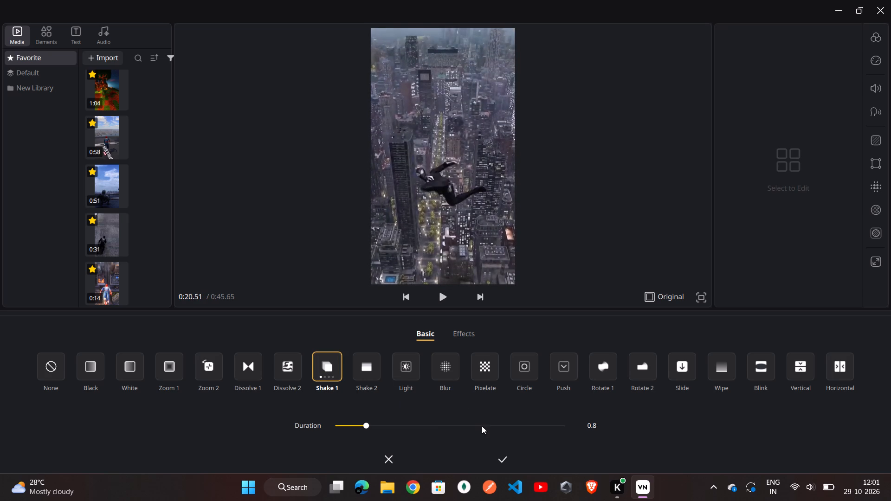
pyautogui.click(379, 424)
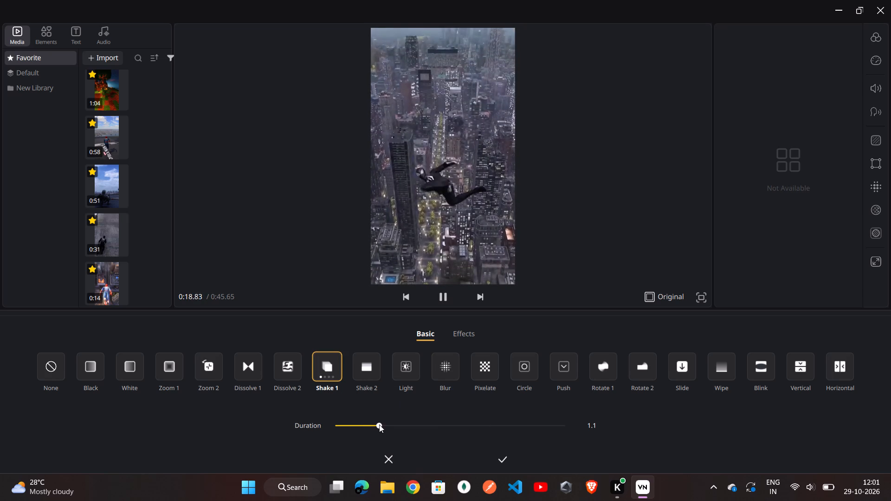
pyautogui.click(501, 455)
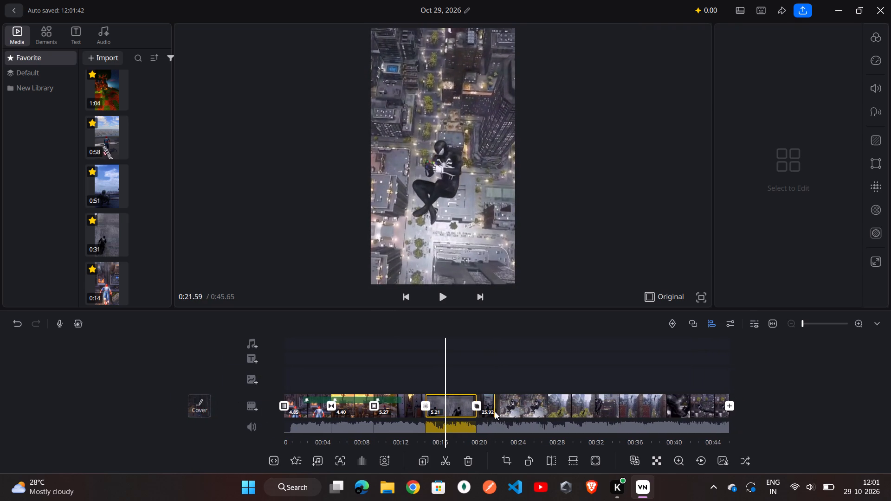
# Apply the Lovely Bloom effect to the last 2.26 seconds of the fourth clip.
pyautogui.click(300, 461)
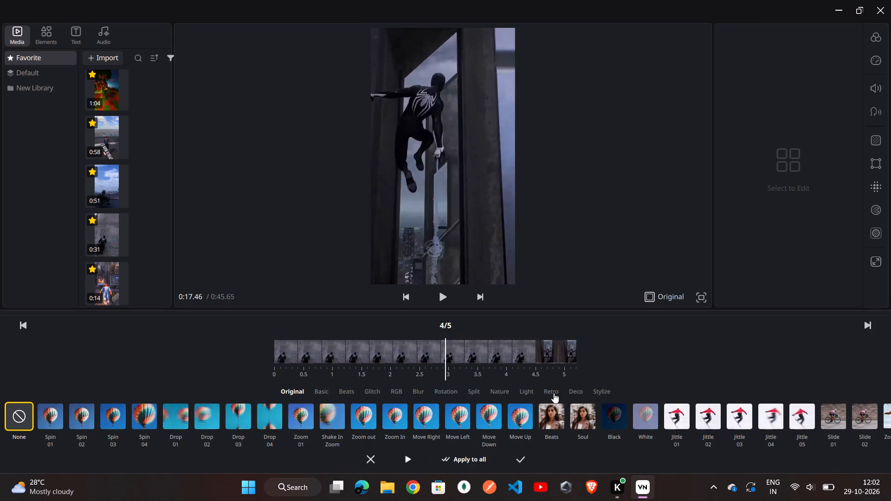
pyautogui.click(581, 390)
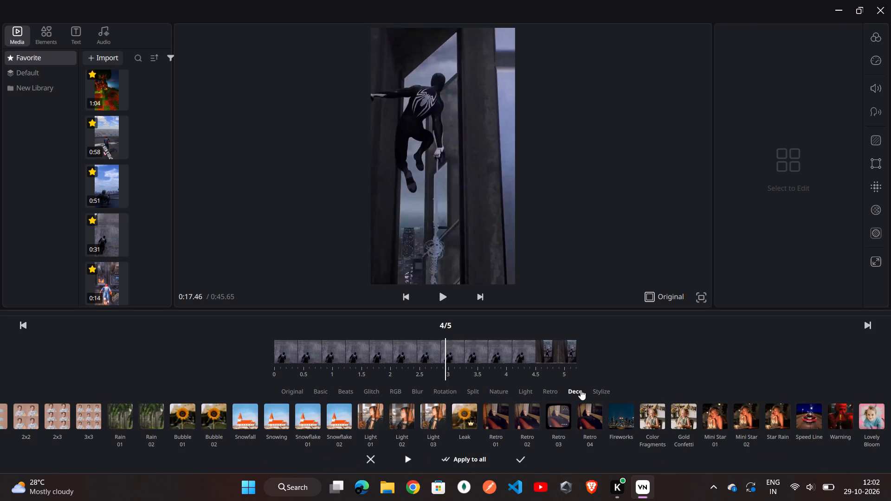
pyautogui.click(872, 411)
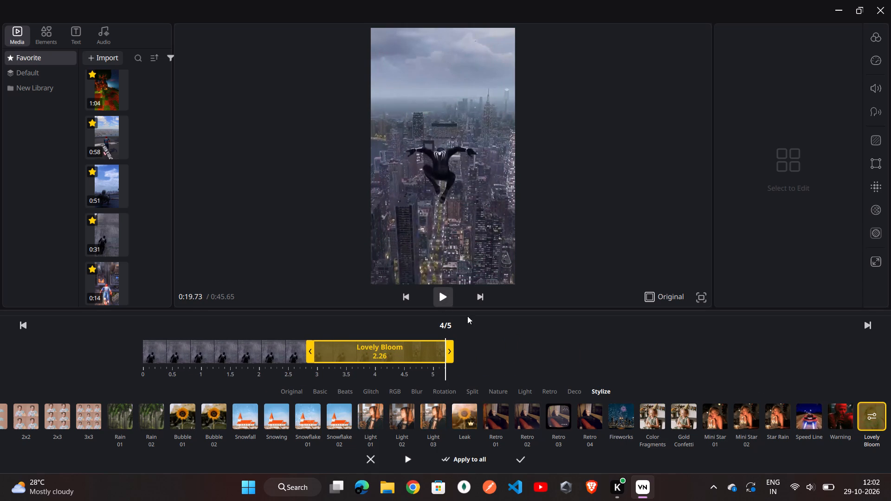
pyautogui.click(521, 456)
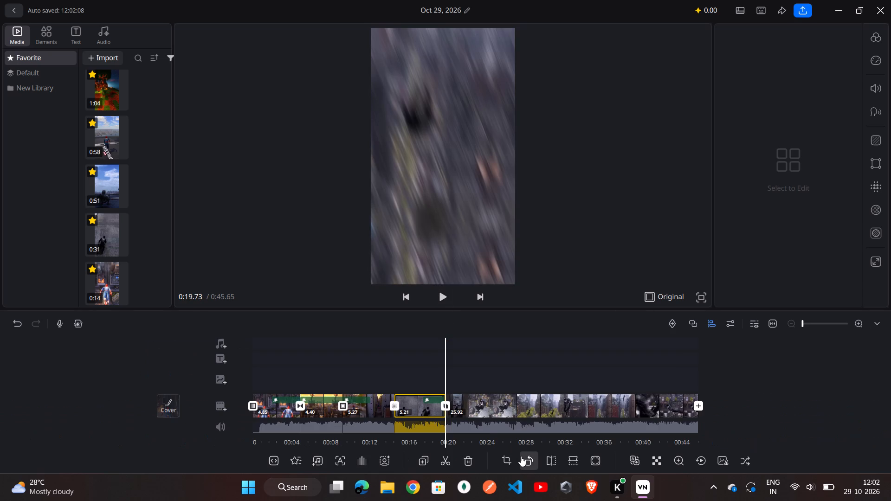
# Split the fifth clip at about 32.5 seconds on the timeline, leaving a 12.79-second first part.
pyautogui.hscroll(-1, 490, 416)
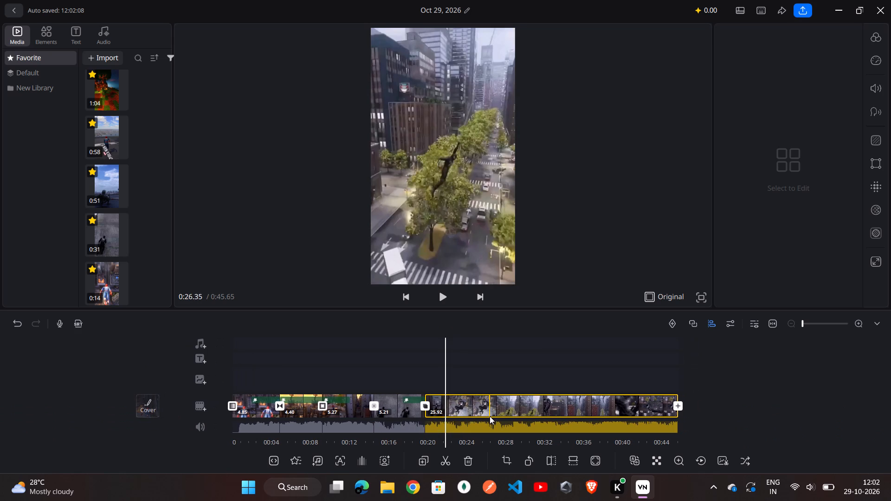
pyautogui.hscroll(-1, 490, 416)
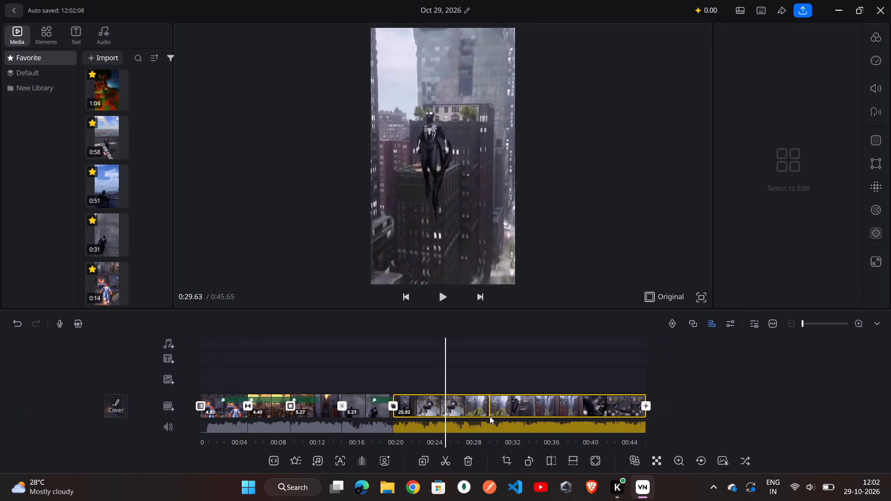
pyautogui.hscroll(-2, 490, 416)
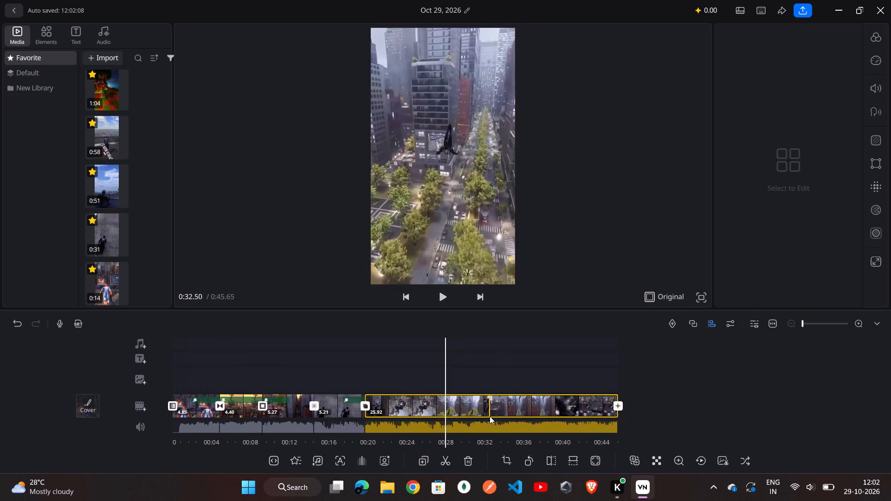
pyautogui.hscroll(-2, 490, 416)
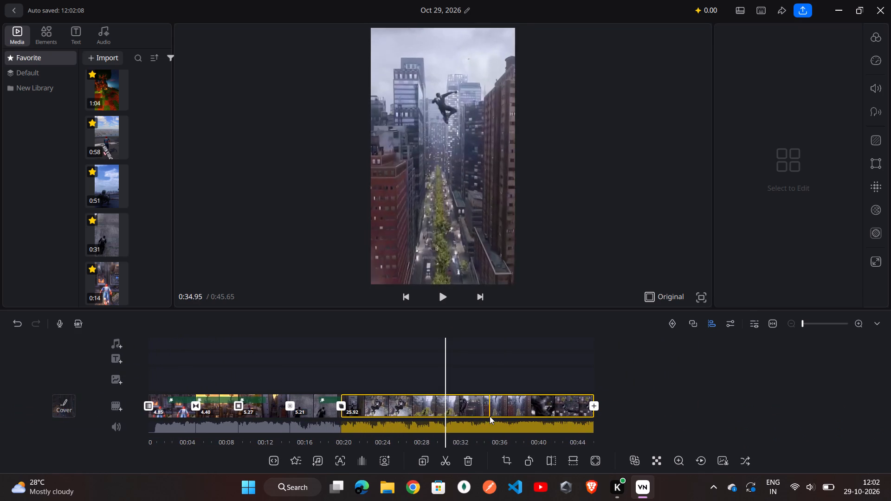
pyautogui.hscroll(-2, 490, 416)
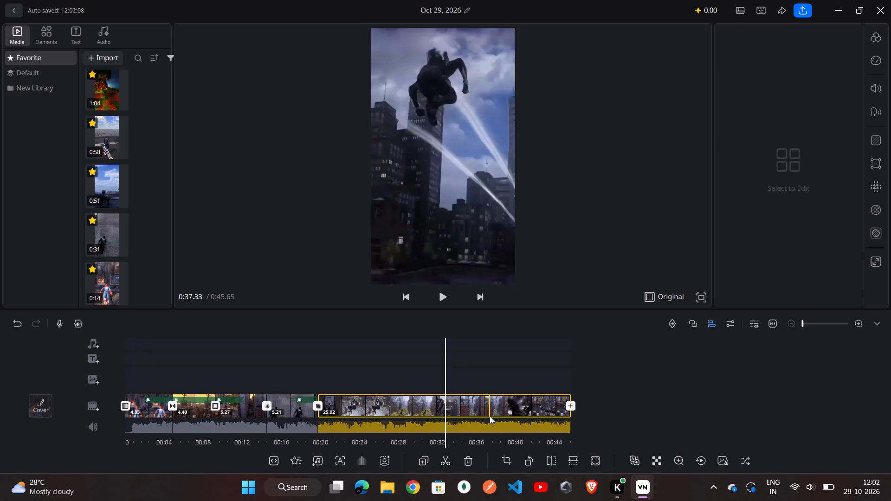
pyautogui.hscroll(-1, 490, 416)
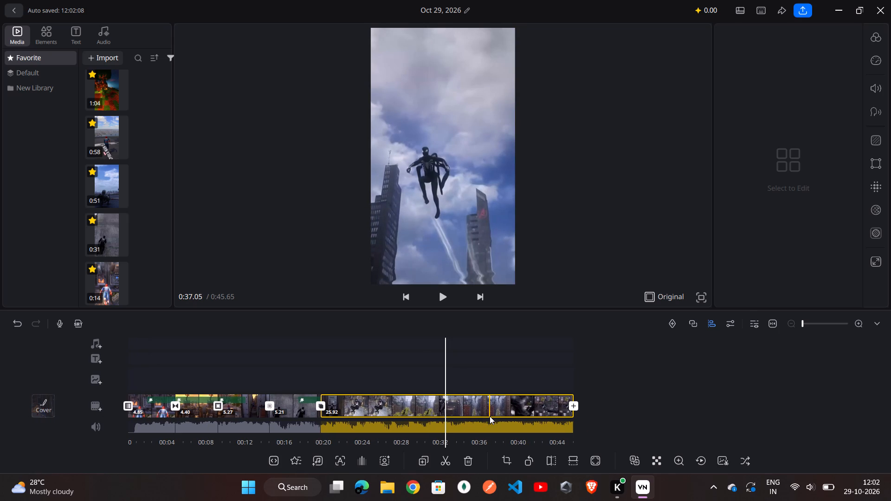
pyautogui.hotkey('ctrl', 'b')
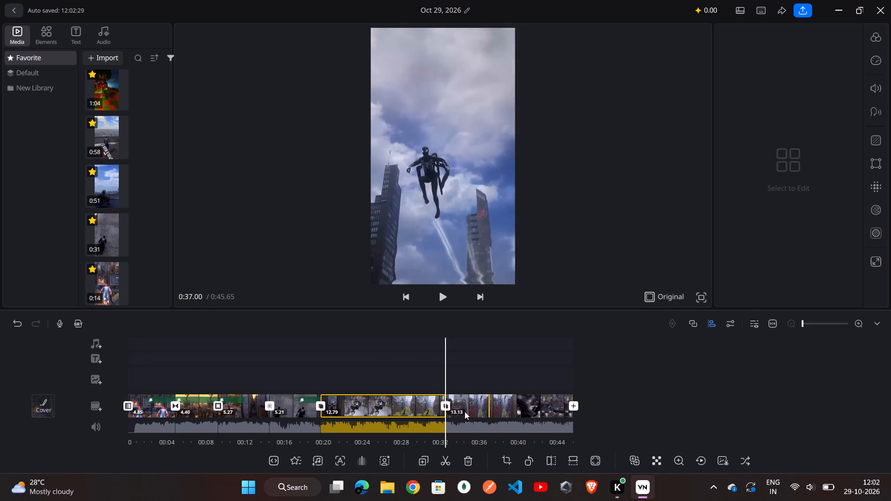
# Apply the Speed Line effect from the Stylize category to the last 7.91 seconds of the sixth clip.
pyautogui.hscroll(-1, 469, 406)
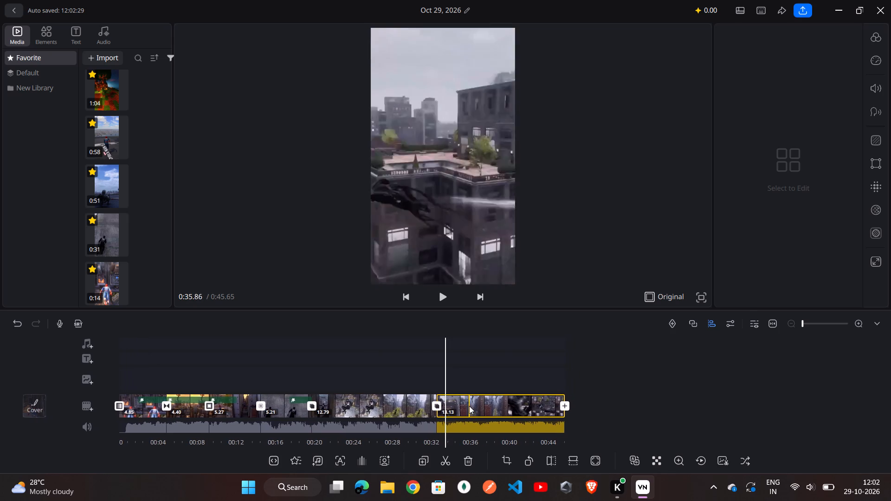
pyautogui.hscroll(-1, 469, 406)
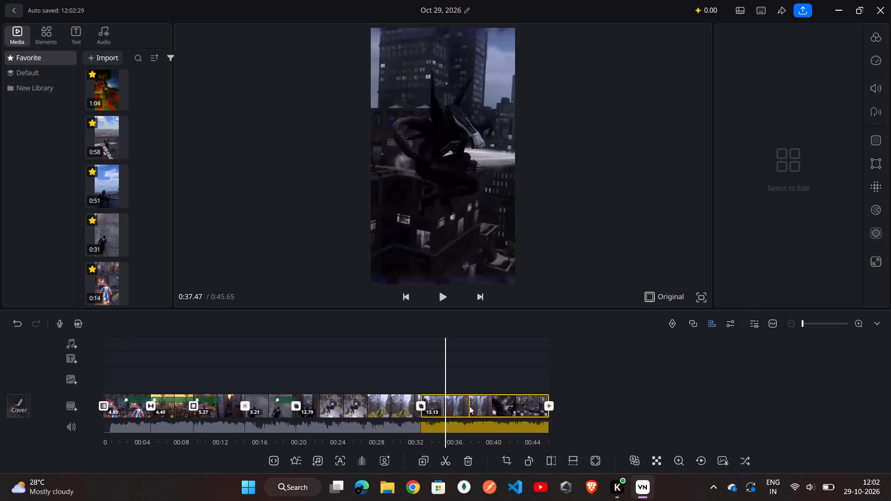
pyautogui.hscroll(-1, 469, 406)
pyautogui.click(469, 406)
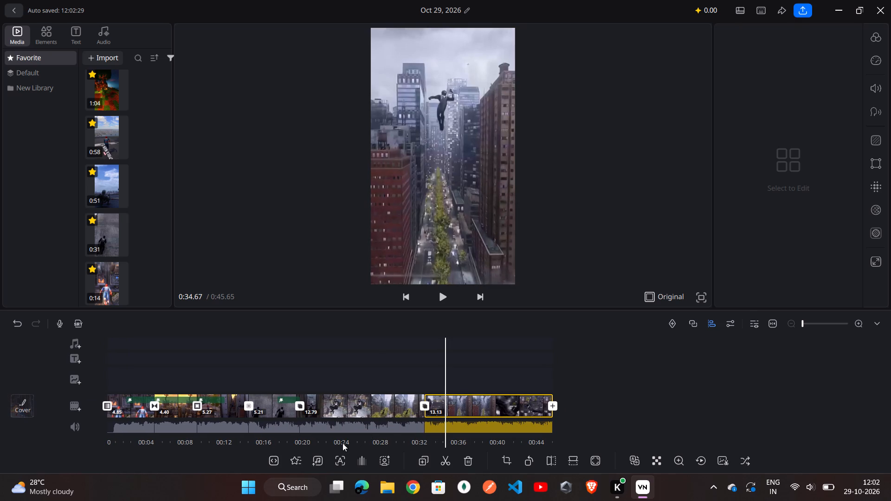
pyautogui.click(297, 467)
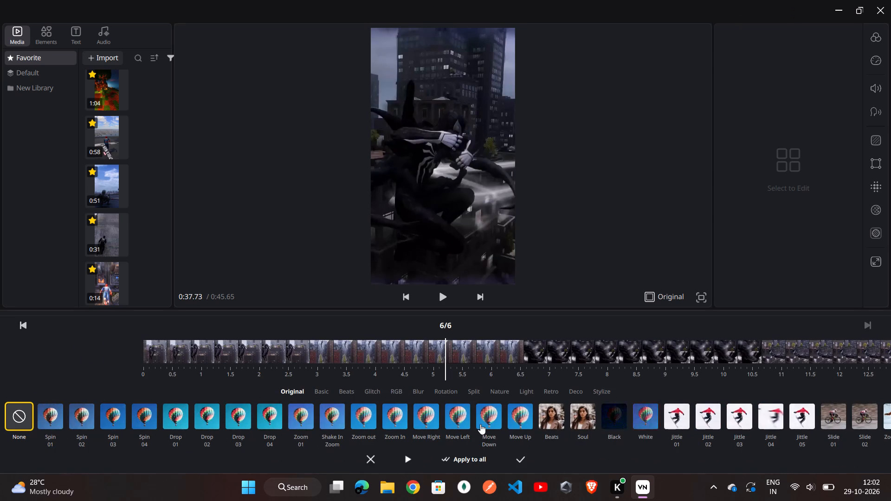
pyautogui.click(599, 389)
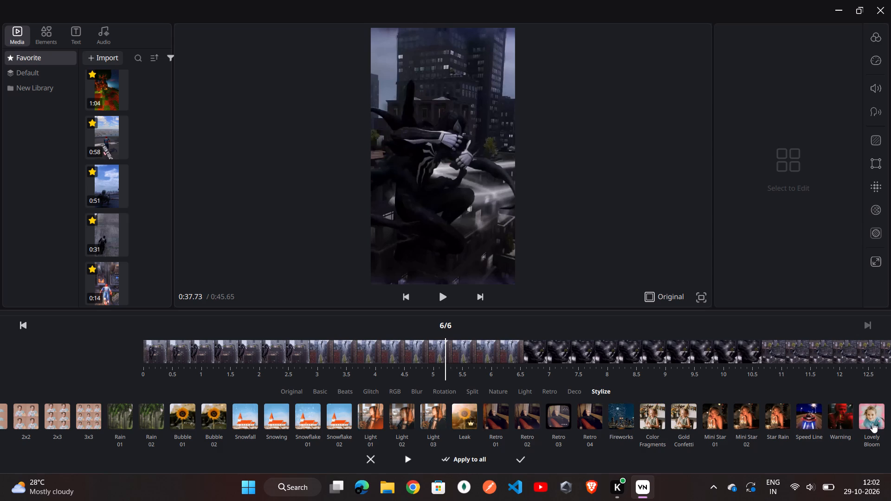
pyautogui.click(813, 422)
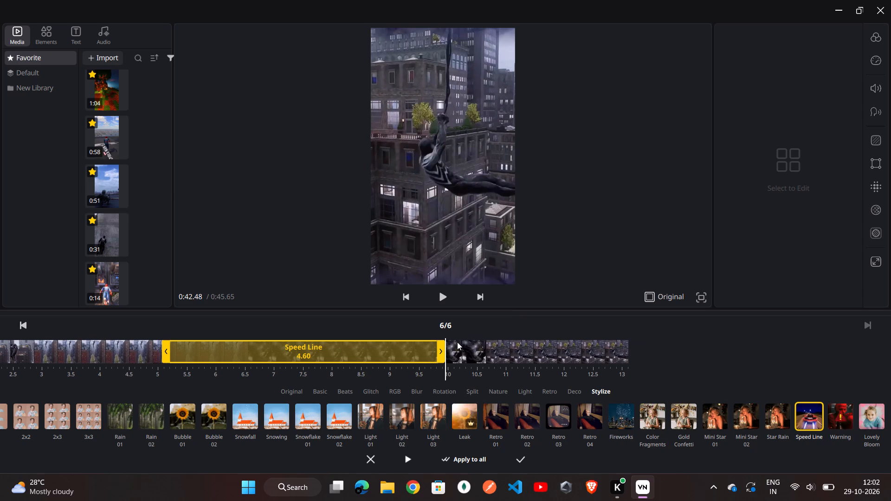
pyautogui.moveTo(442, 350); pyautogui.dragTo(499, 357)
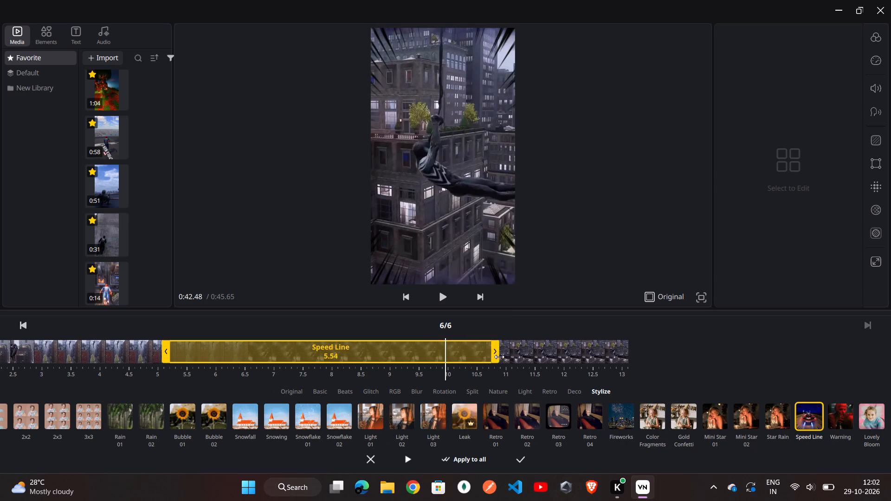
pyautogui.moveTo(499, 357); pyautogui.dragTo(634, 355)
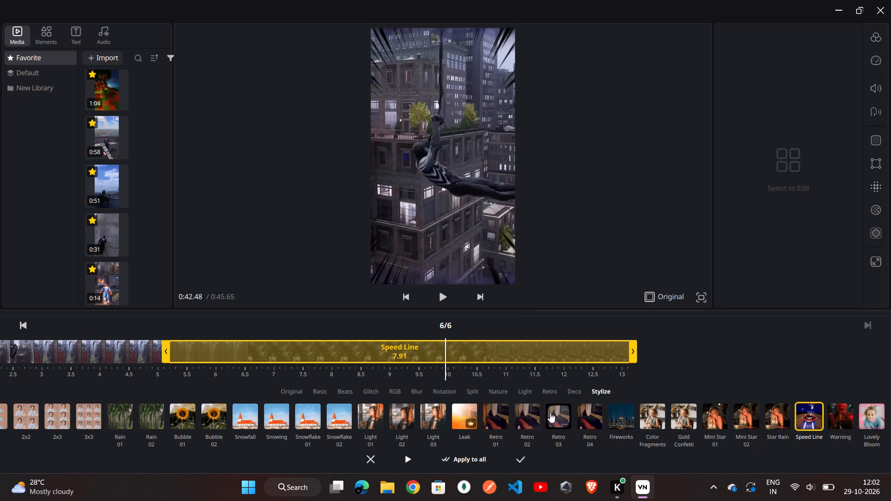
pyautogui.click(520, 463)
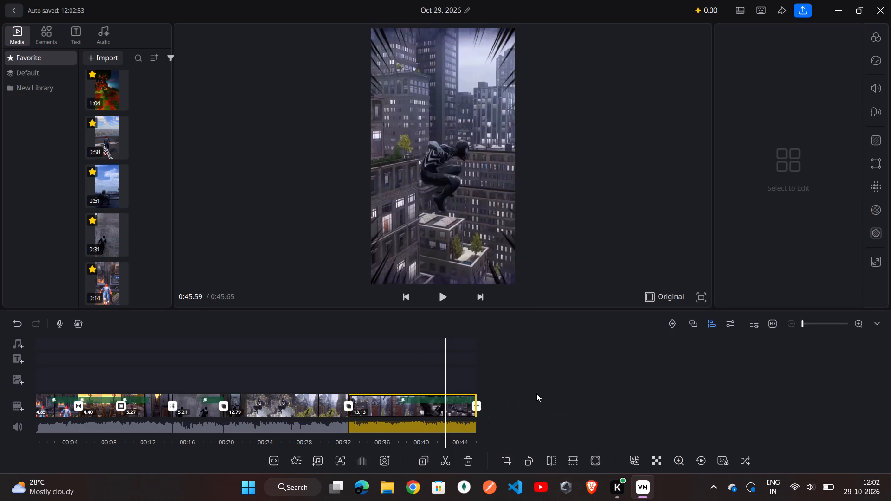
# Play back the last section of the sixth clip to check the Speed Line effect.
pyautogui.hscroll(2, 536, 393)
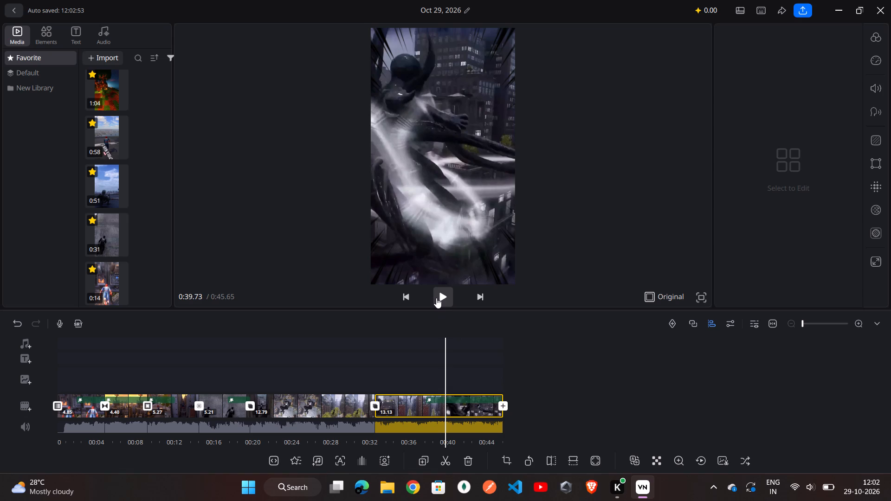
pyautogui.click(436, 298)
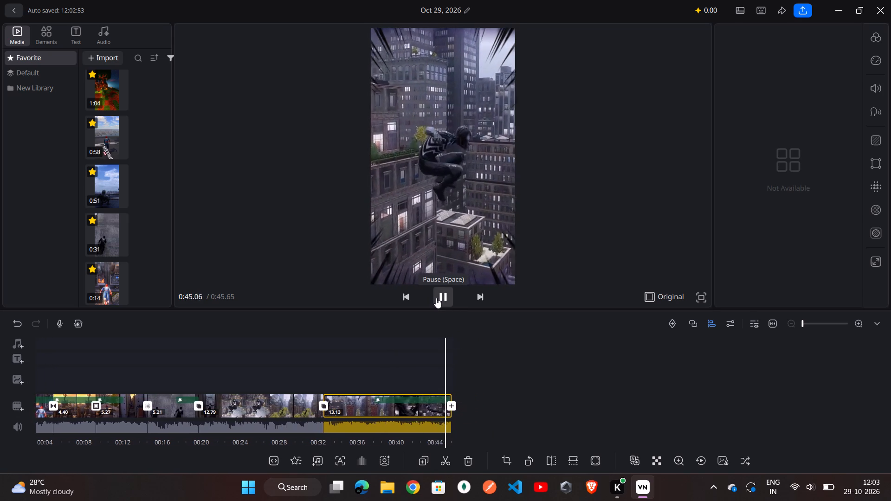
# Add a text title at the start of the video reading "SpiderMan Edits".
pyautogui.hscroll(10, 366, 334)
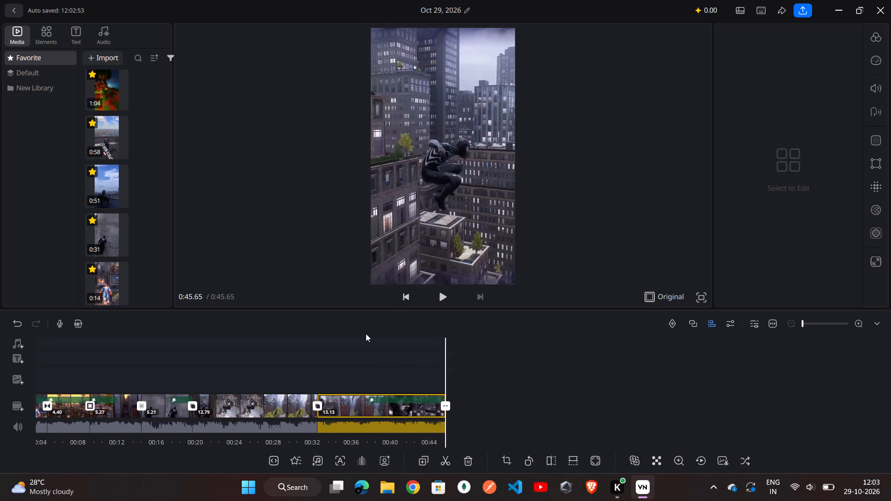
pyautogui.hscroll(11, 319, 377)
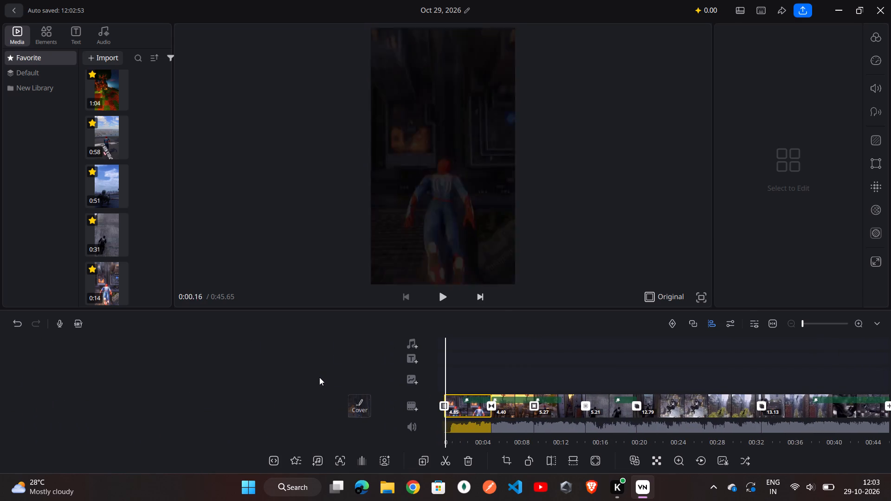
pyautogui.click(409, 358)
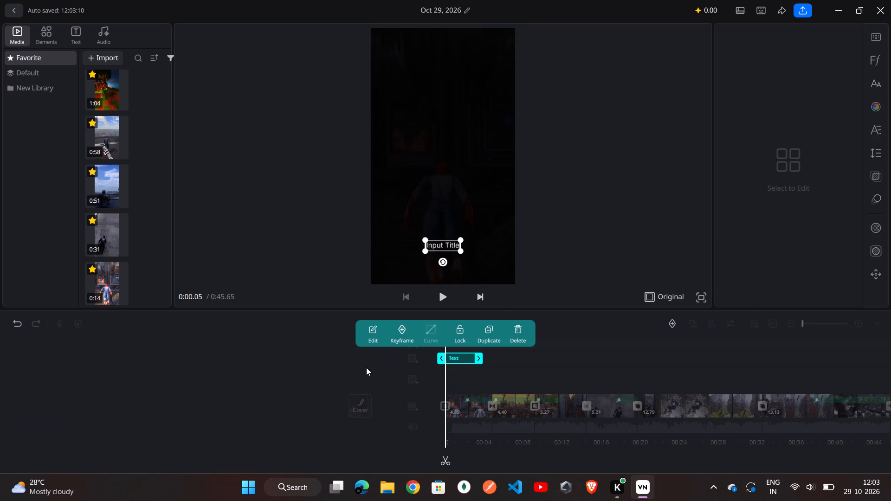
pyautogui.click(368, 328)
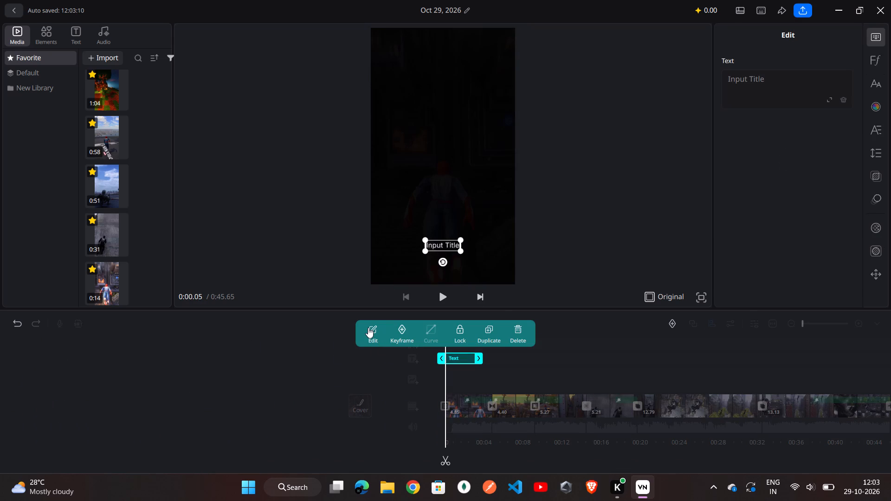
pyautogui.click(743, 85)
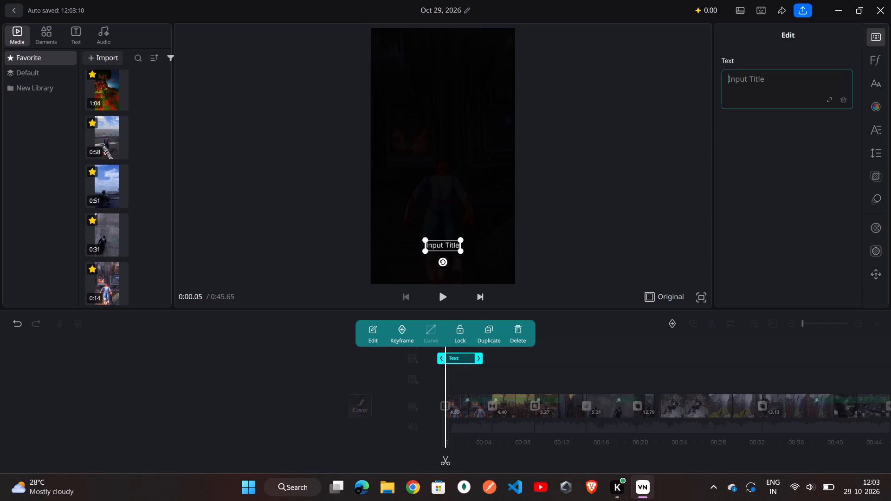
pyautogui.write('Sp')
pyautogui.write('ider')
pyautogui.write('MAN')
pyautogui.press('BackSpace')
pyautogui.press('BackSpace')
pyautogui.write('an')
pyautogui.press('space')
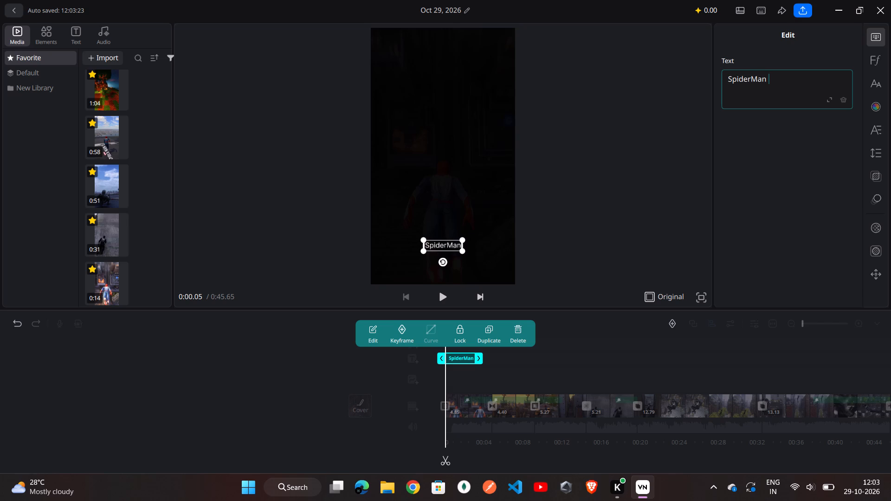
pyautogui.write('ED')
pyautogui.press('BackSpace')
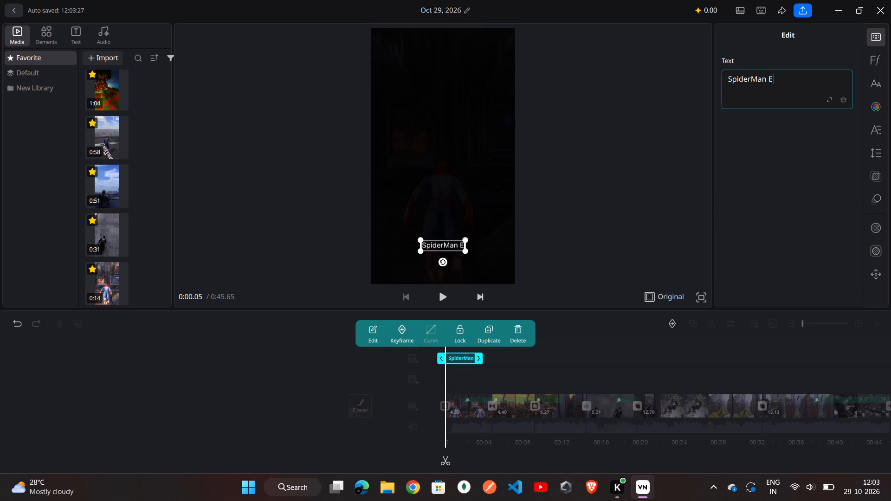
pyautogui.write('dits')
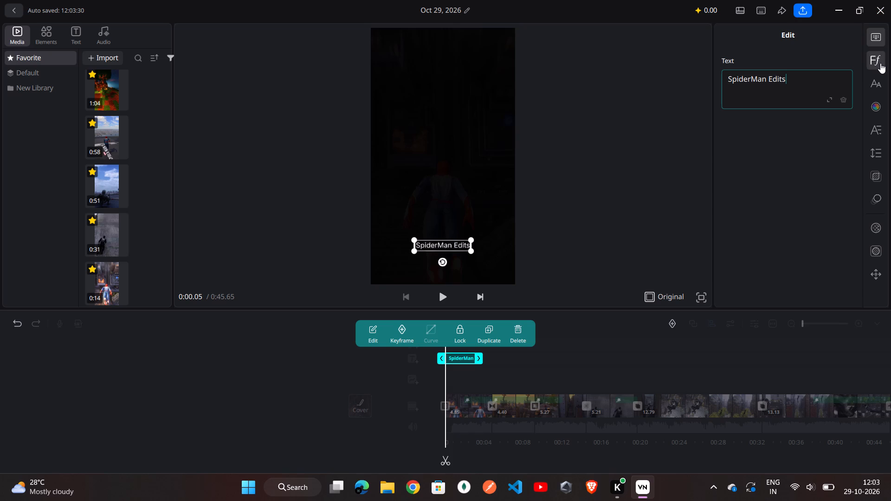
# Set the font of the "SpiderMan Edits" title to FORTA from the language fonts.
pyautogui.click(880, 63)
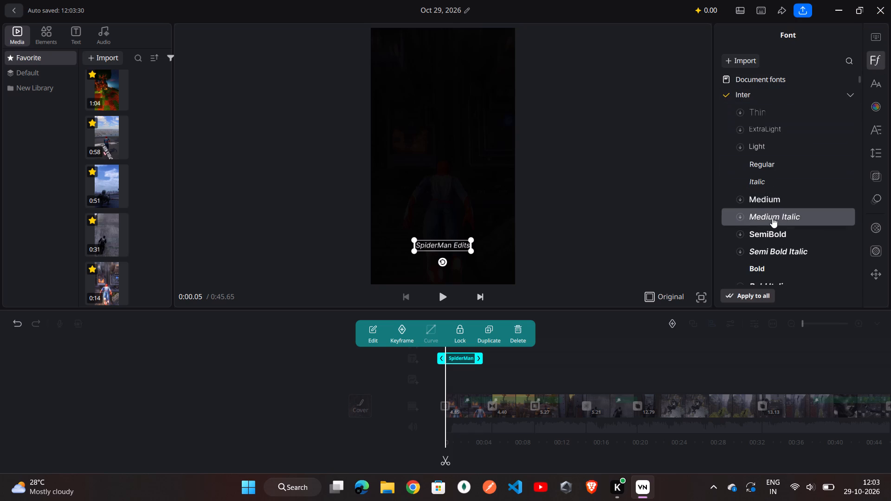
pyautogui.scroll(-3, 772, 218)
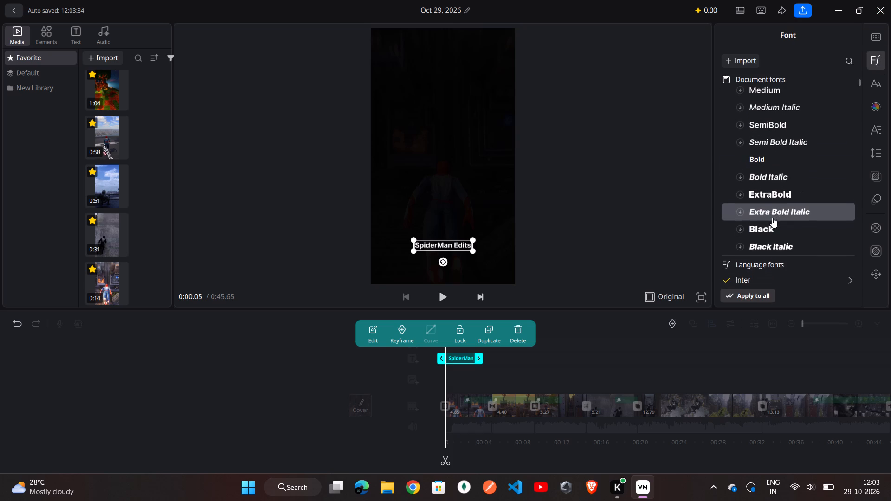
pyautogui.scroll(-3, 772, 218)
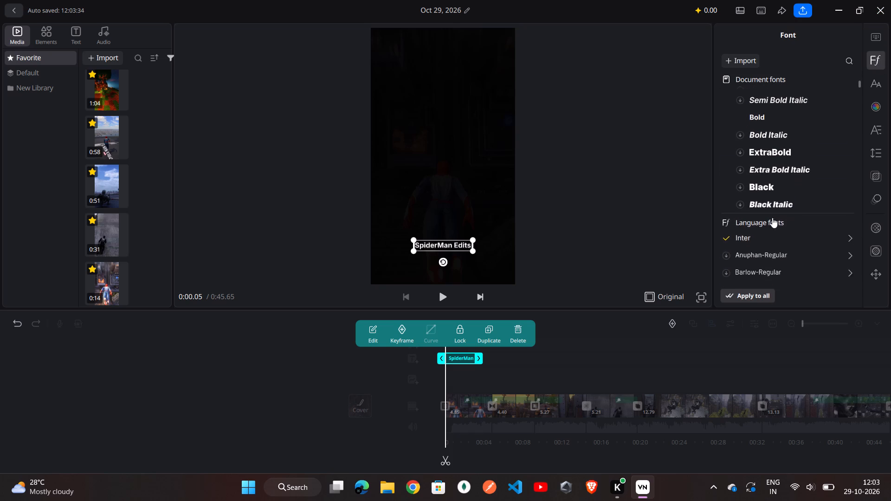
pyautogui.scroll(-1, 772, 218)
pyautogui.scroll(2, 772, 218)
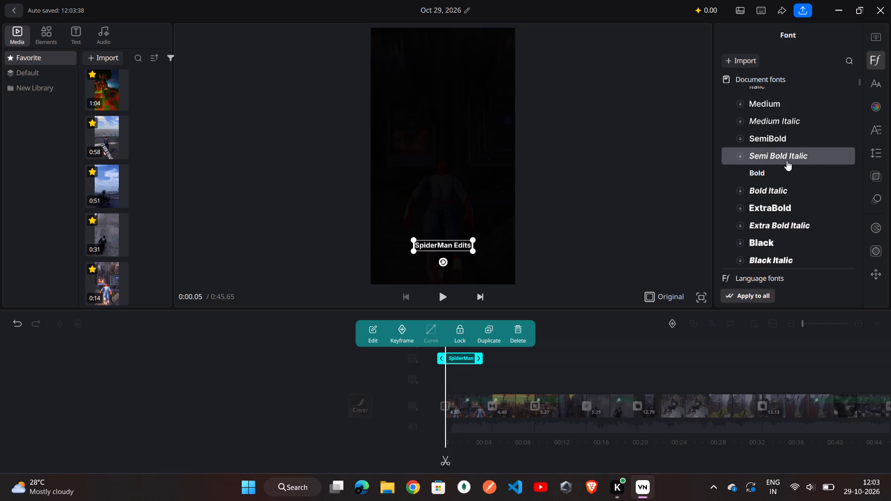
pyautogui.scroll(-5, 787, 162)
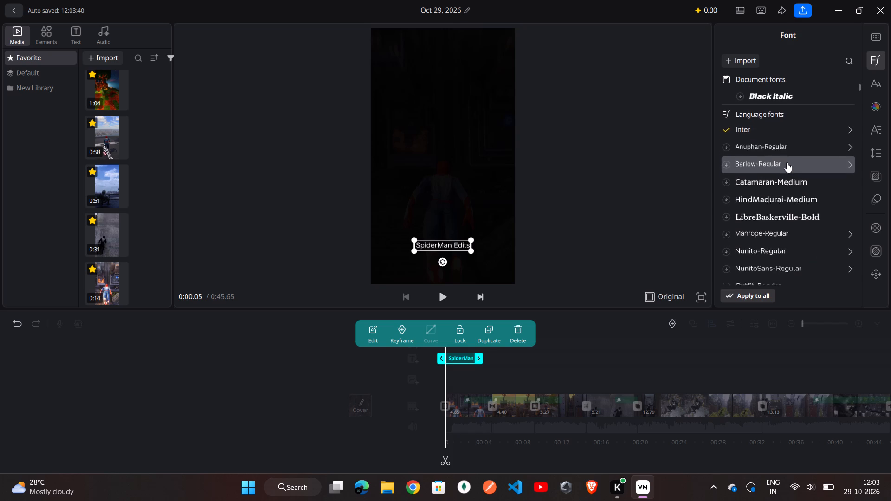
pyautogui.scroll(-5, 787, 162)
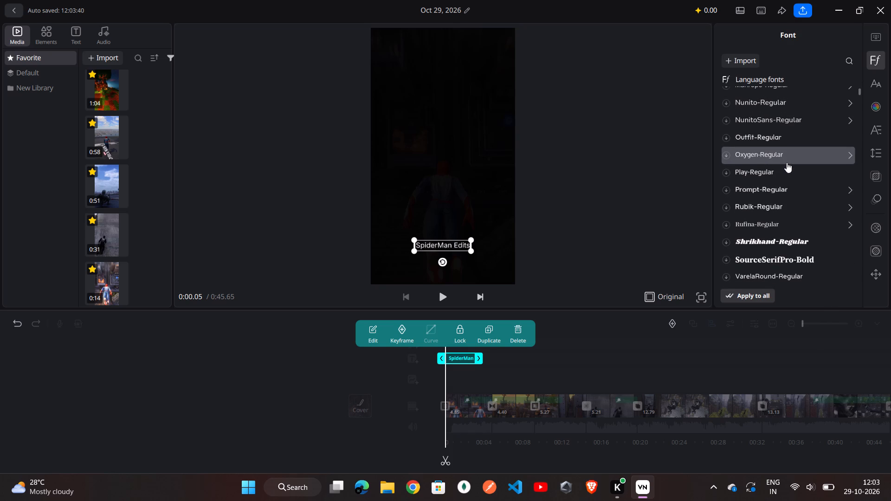
pyautogui.scroll(-1, 787, 162)
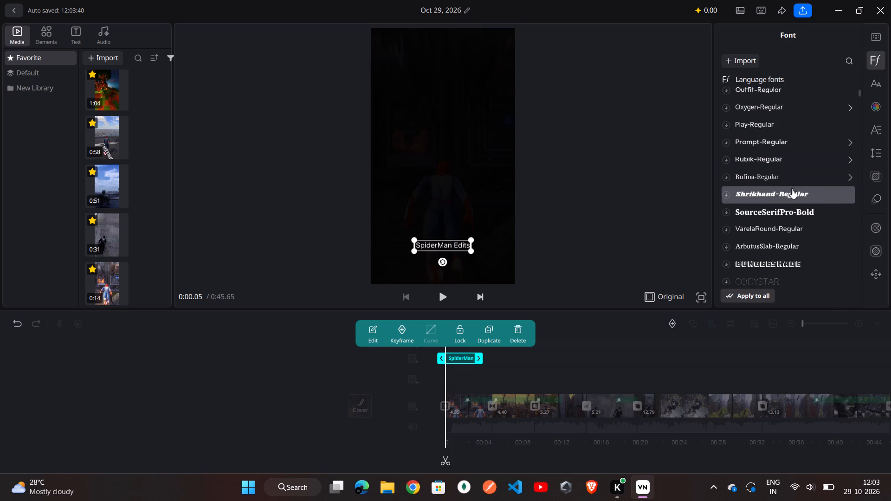
pyautogui.scroll(-1, 792, 189)
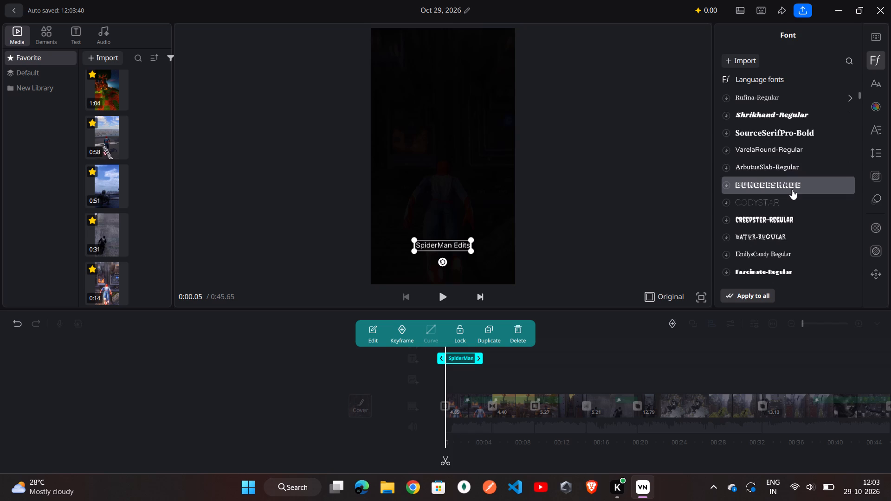
pyautogui.scroll(-2, 792, 189)
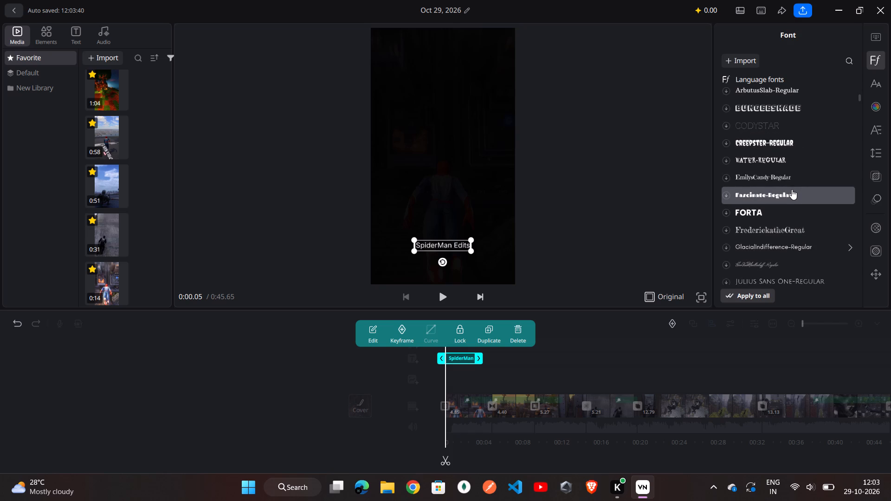
pyautogui.click(788, 213)
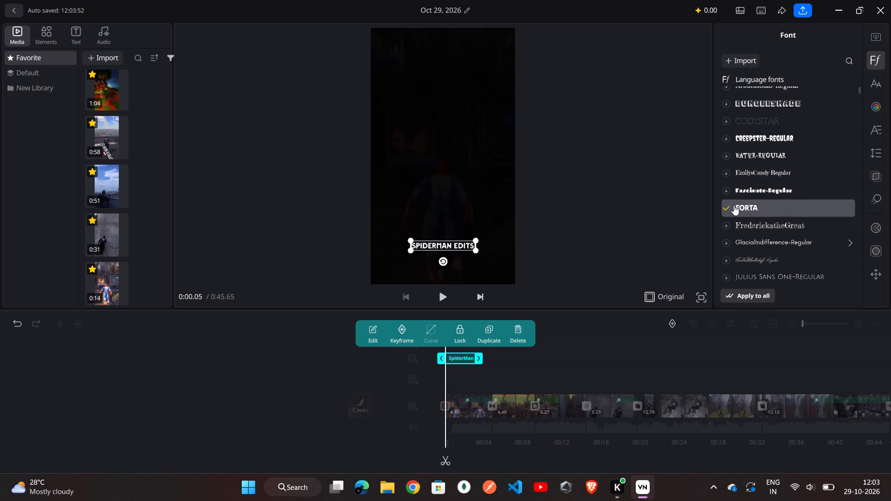
# Apply the pink preset color style to the title, with FFE1EE text and an F0689C stroke.
pyautogui.click(876, 101)
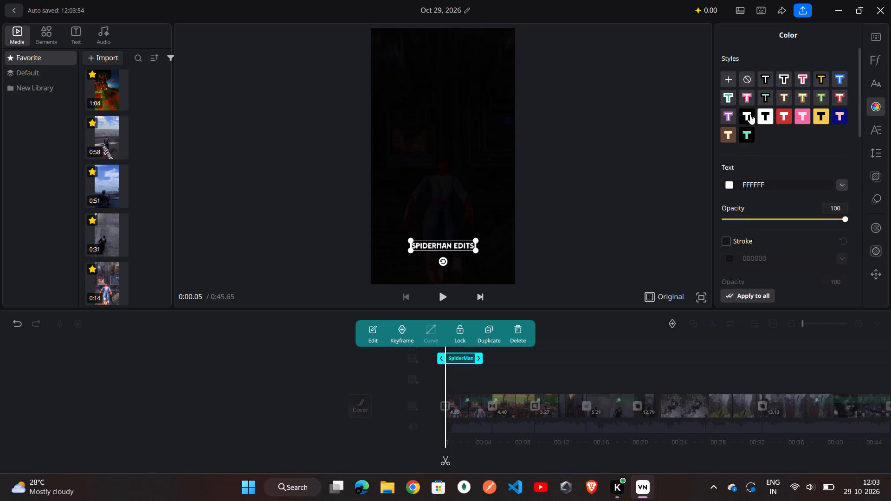
pyautogui.click(751, 96)
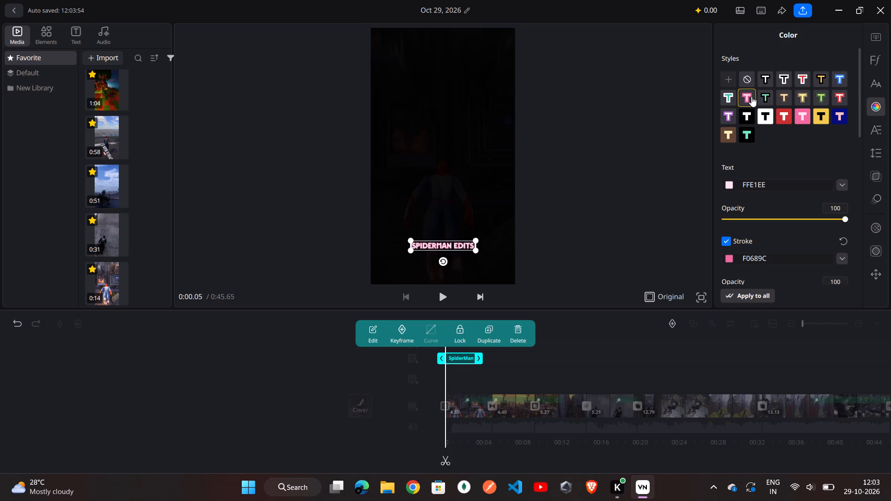
pyautogui.click(611, 205)
# Extend the "SpiderMan Edits" title to 45.60 seconds so it spans the whole video.
pyautogui.click(441, 238)
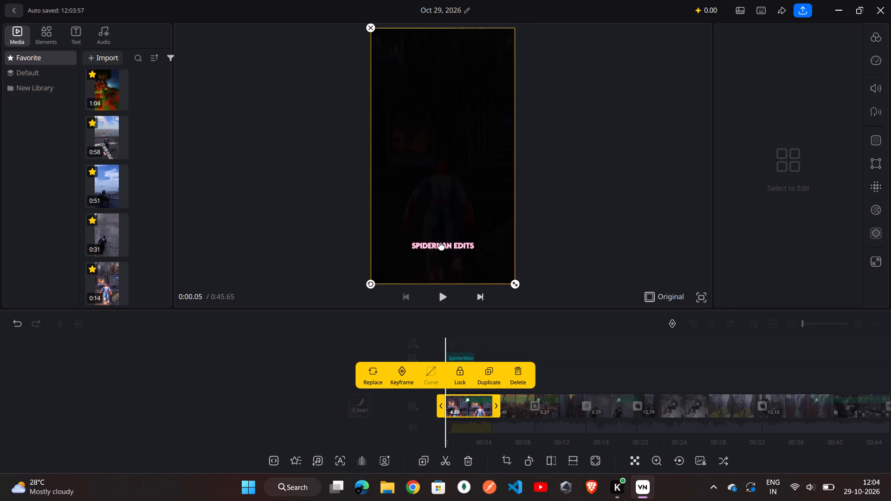
pyautogui.click(441, 246)
pyautogui.click(441, 246)
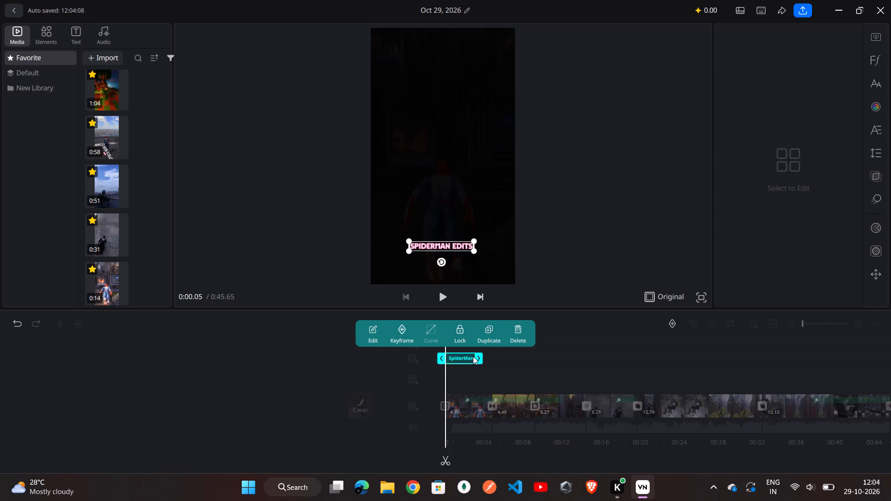
pyautogui.moveTo(476, 356); pyautogui.dragTo(567, 356)
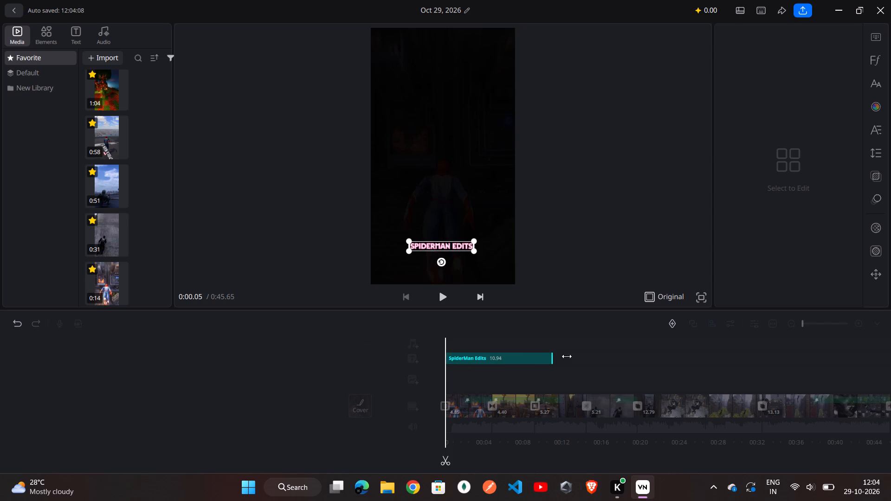
pyautogui.moveTo(567, 356); pyautogui.dragTo(890, 382)
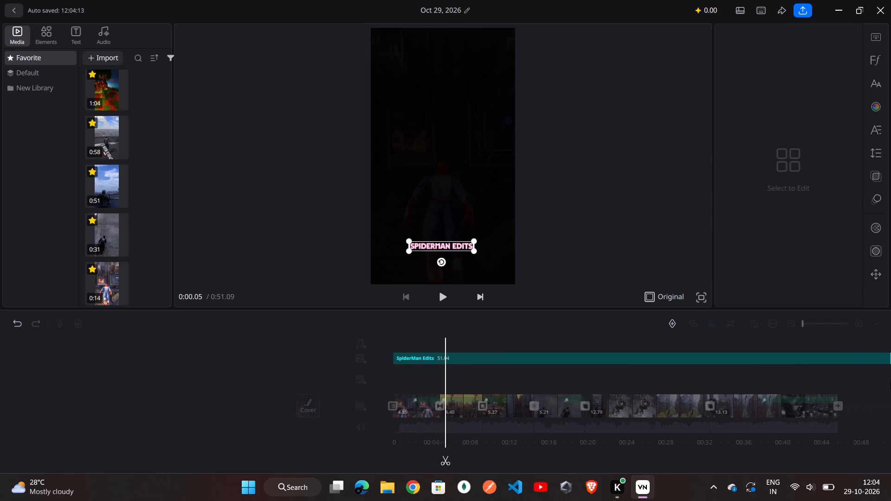
pyautogui.moveTo(890, 382); pyautogui.dragTo(805, 416)
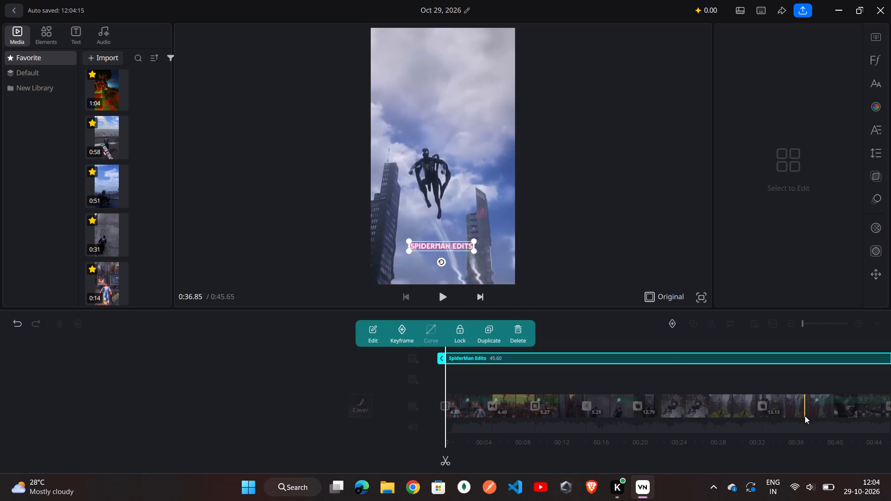
pyautogui.click(634, 247)
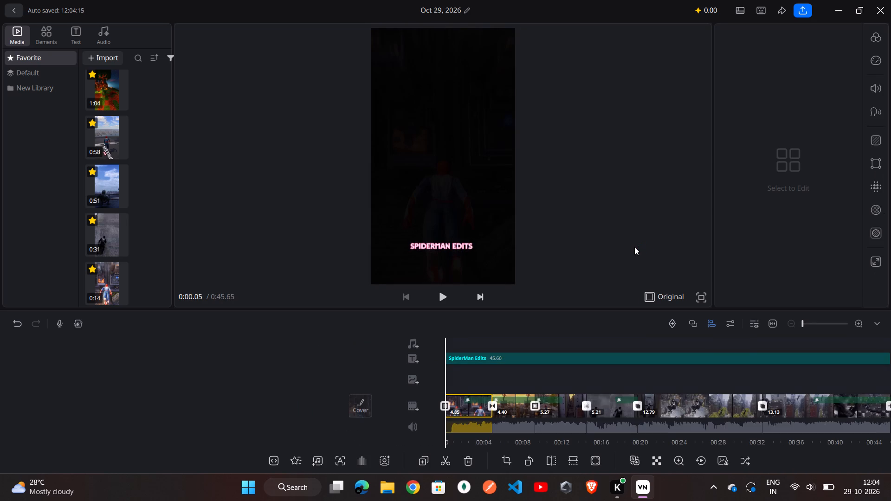
# Split the sixth clip at about 36.4 seconds on the timeline, leaving a 3.88-second first part.
pyautogui.hscroll(-1, 486, 323)
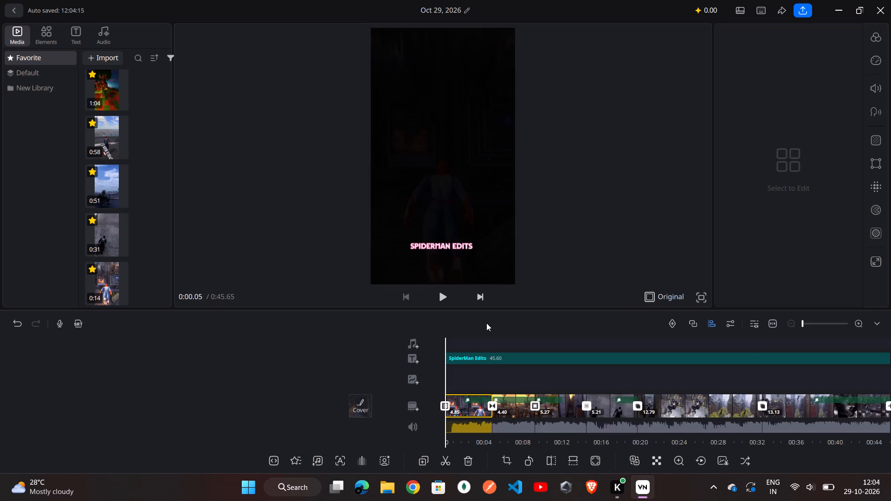
pyautogui.hscroll(-2, 493, 361)
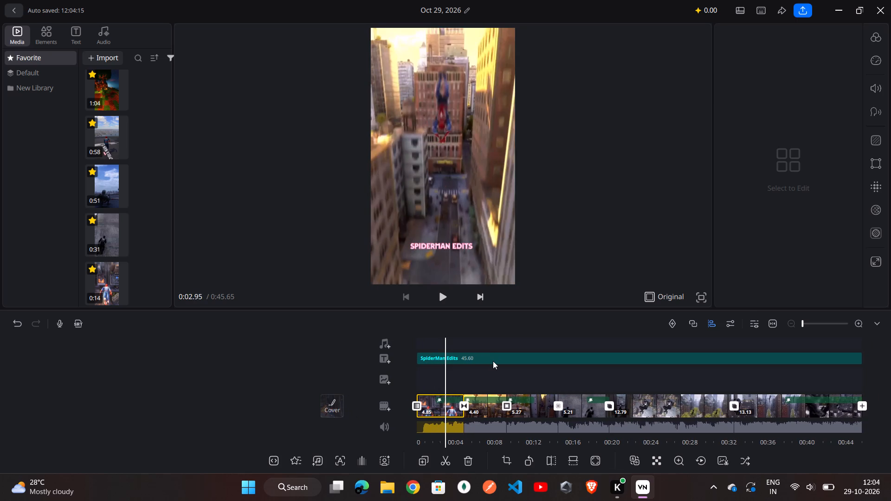
pyautogui.hscroll(-3, 493, 361)
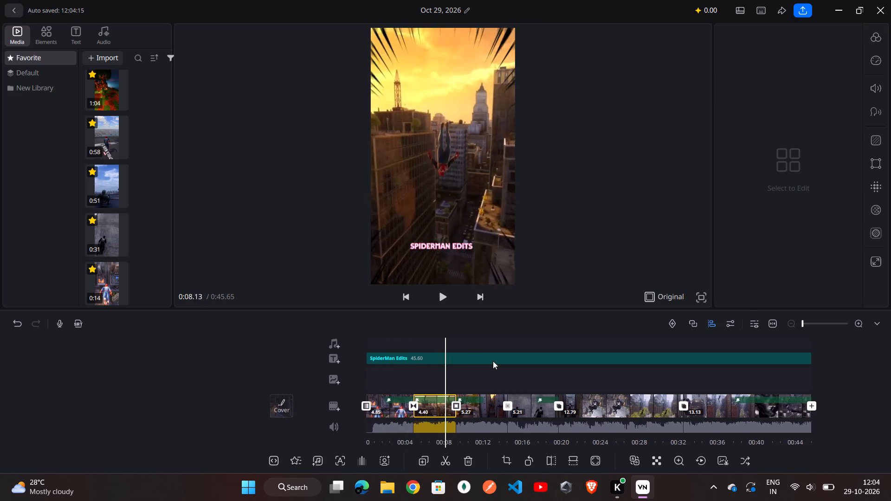
pyautogui.hscroll(-6, 493, 361)
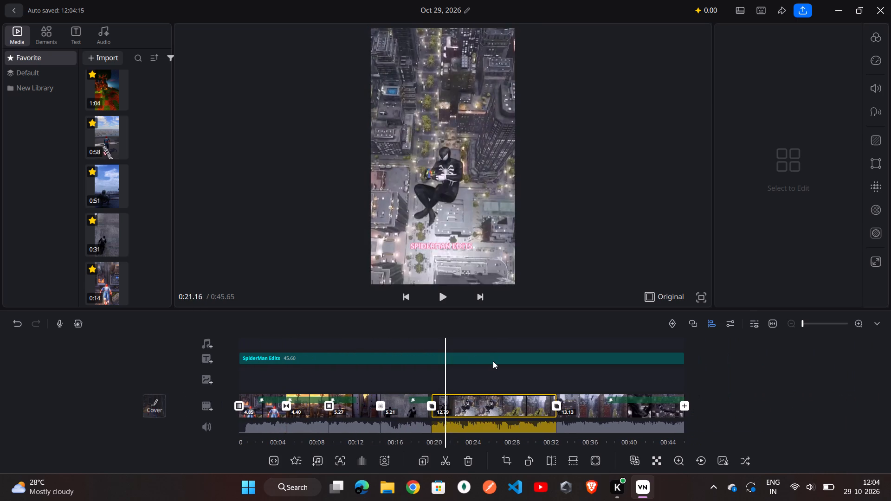
pyautogui.hscroll(-3, 493, 361)
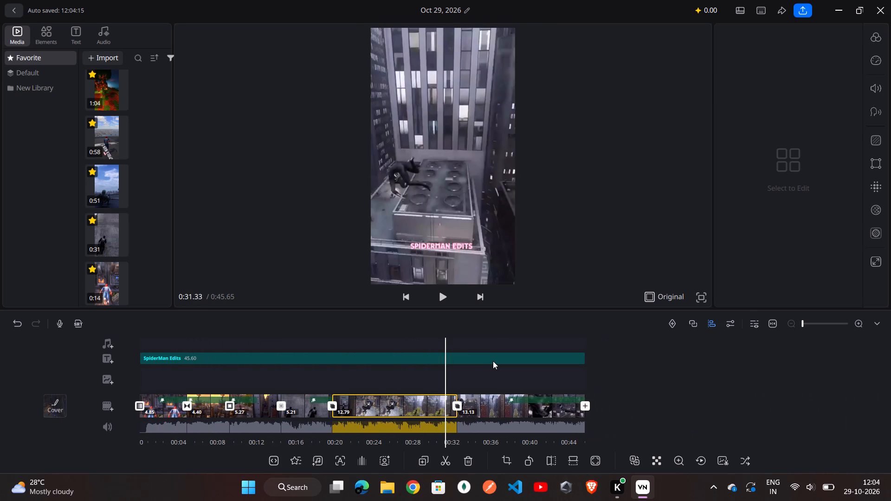
pyautogui.hscroll(-2, 493, 361)
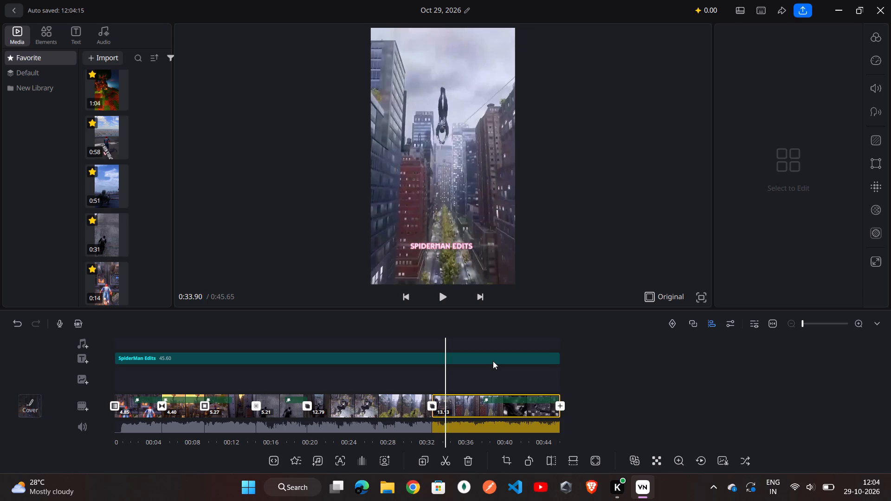
pyautogui.hscroll(-2, 493, 361)
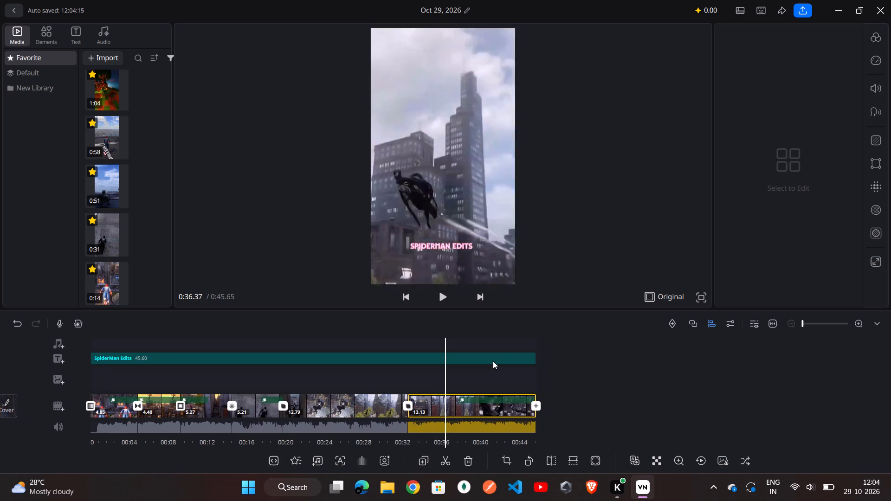
pyautogui.hscroll(-1, 493, 361)
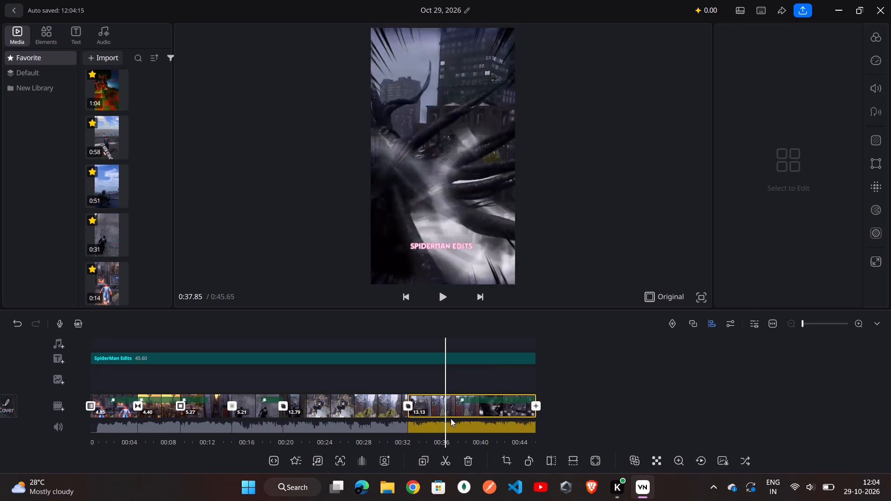
pyautogui.click(451, 418)
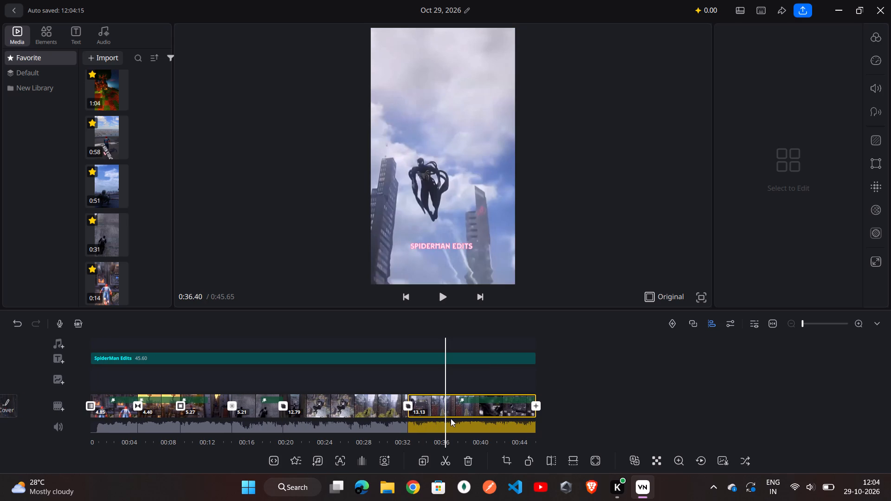
pyautogui.hotkey('ctrl', 'b')
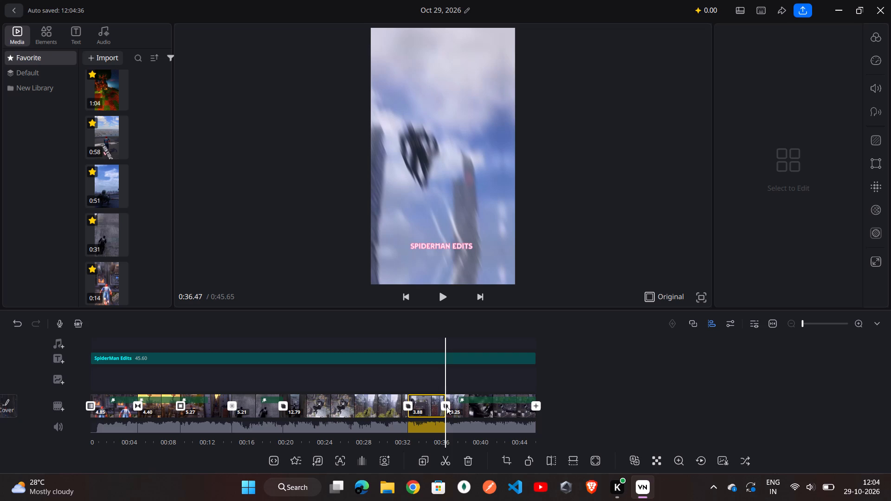
# Apply the Zoom 2 transition with a duration of 1.0 at the cut between the 3.88-second and 9.25-second clips.
pyautogui.click(446, 406)
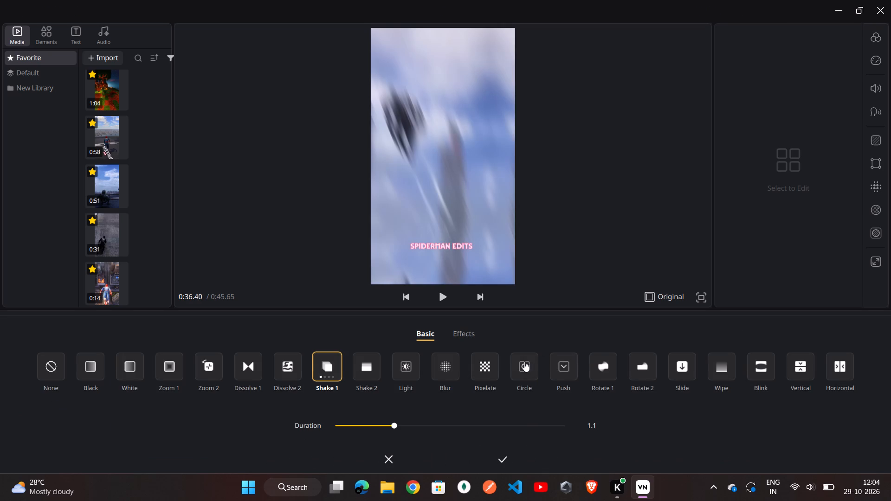
pyautogui.click(524, 361)
pyautogui.click(593, 363)
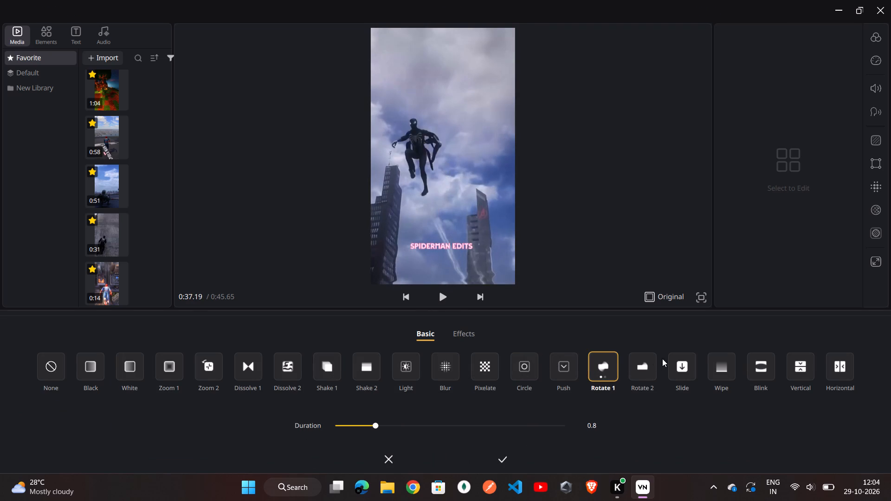
pyautogui.click(761, 366)
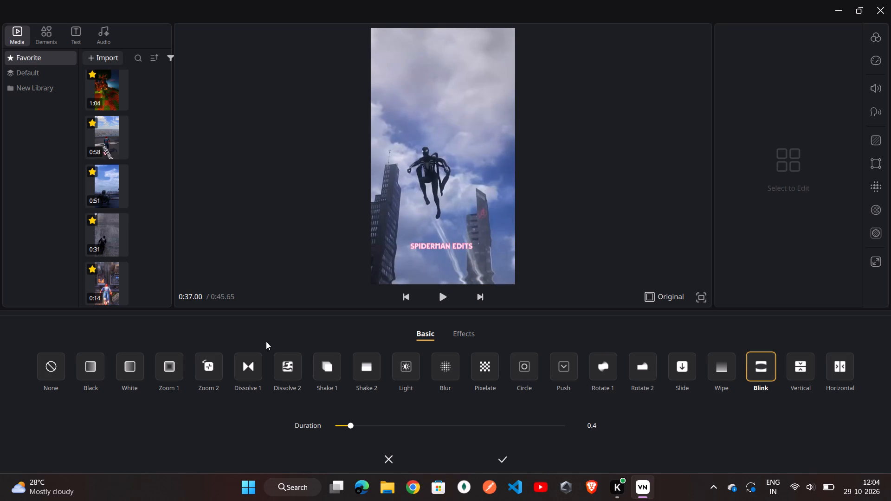
pyautogui.click(197, 367)
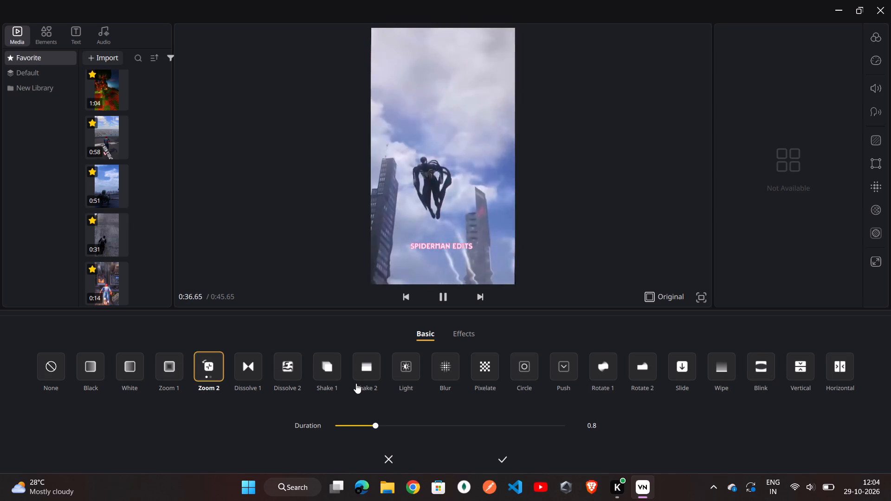
pyautogui.click(386, 427)
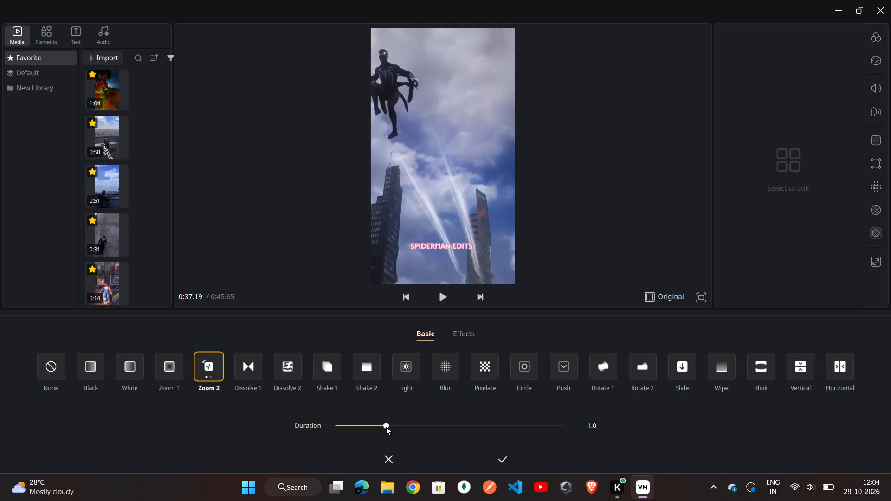
pyautogui.click(499, 461)
pyautogui.hscroll(1, 504, 370)
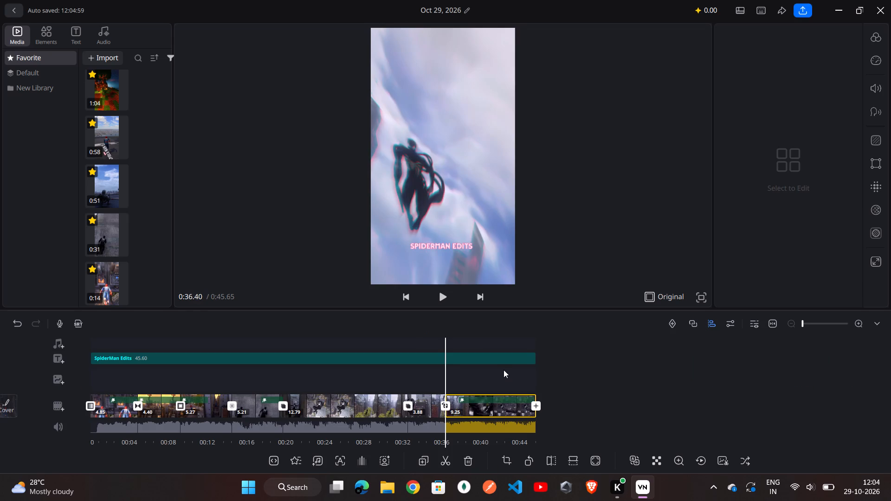
# Review the whole edit by scrubbing the timeline back to the start and forward again to the last clips.
pyautogui.hscroll(1, 504, 370)
pyautogui.hscroll(2, 609, 340)
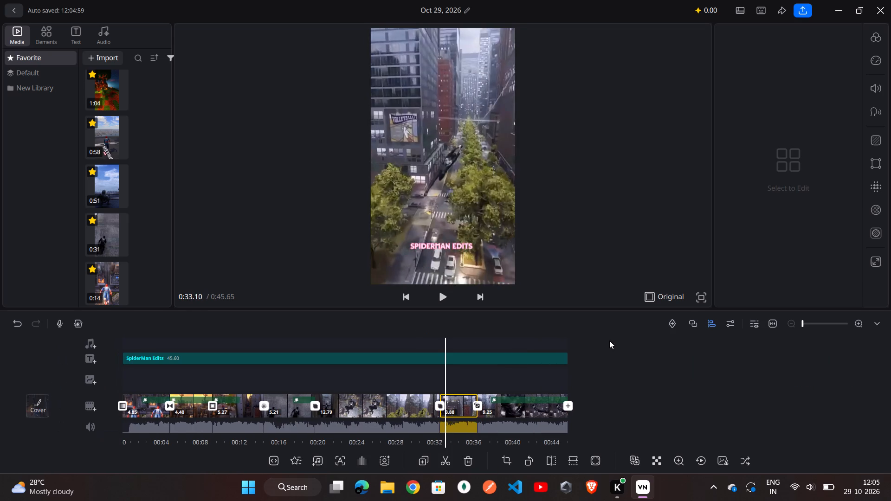
pyautogui.hscroll(2, 609, 340)
pyautogui.scroll(-1, 609, 340)
pyautogui.hscroll(2, 609, 340)
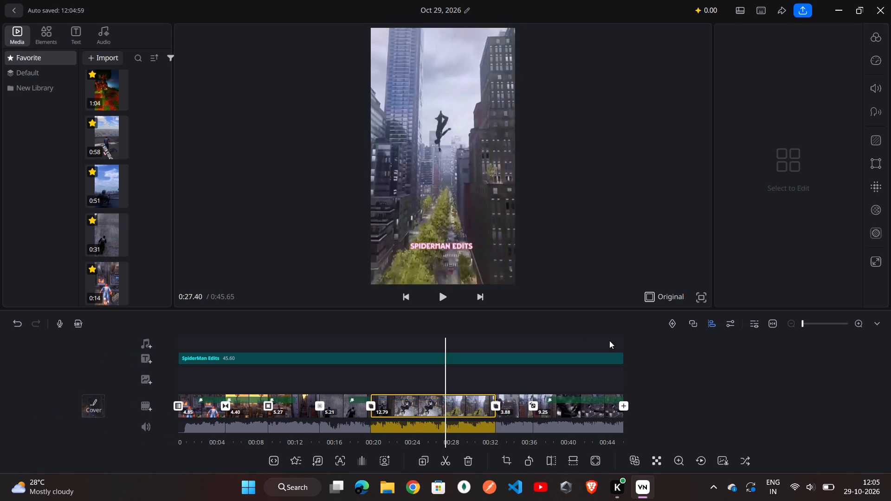
pyautogui.hscroll(7, 609, 340)
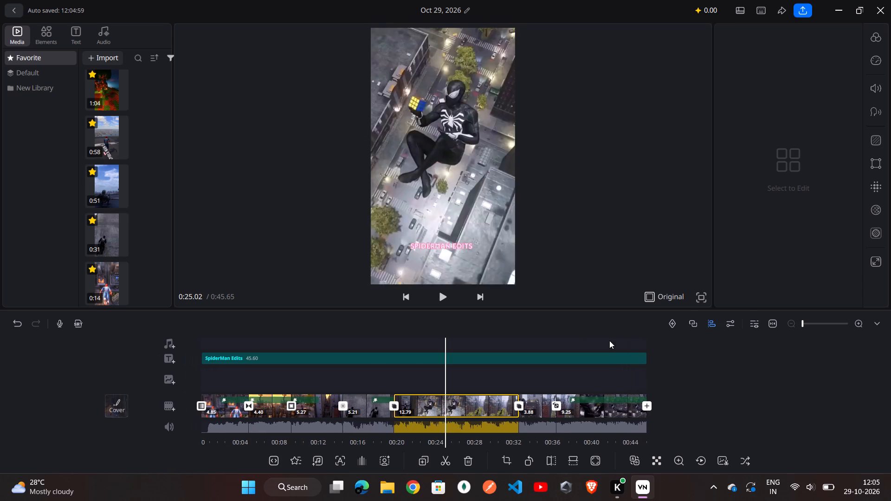
pyautogui.hscroll(7, 609, 340)
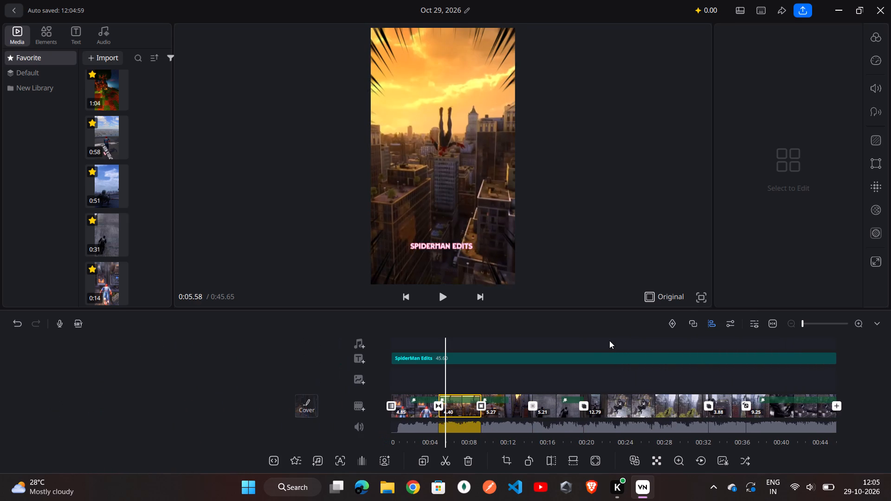
pyautogui.hscroll(4, 609, 340)
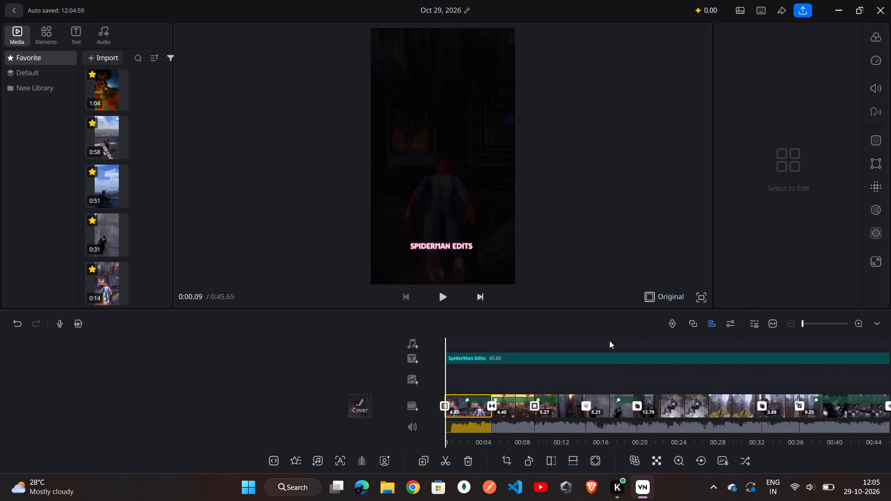
pyautogui.hscroll(2, 609, 340)
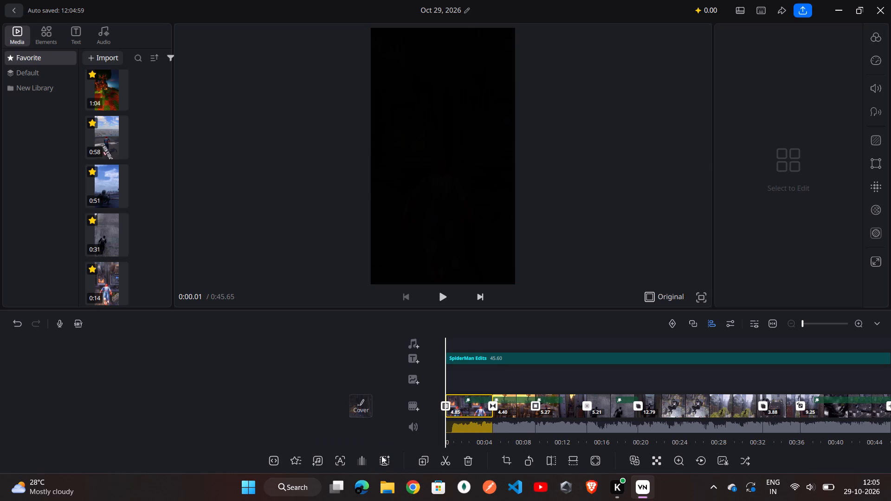
pyautogui.hscroll(-1, 513, 382)
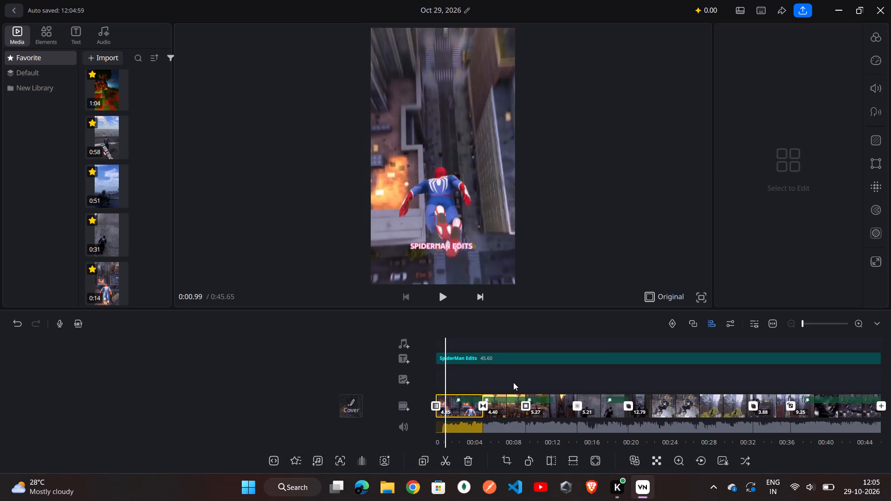
pyautogui.hscroll(-3, 513, 382)
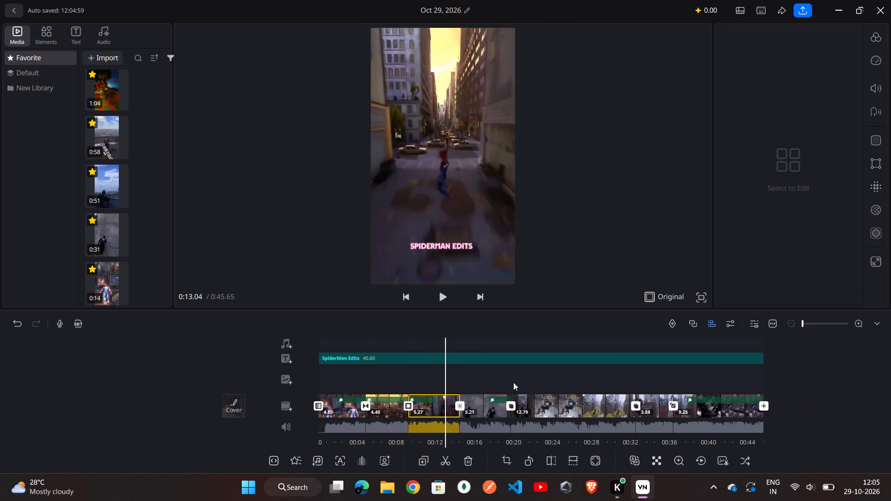
pyautogui.hscroll(-6, 513, 382)
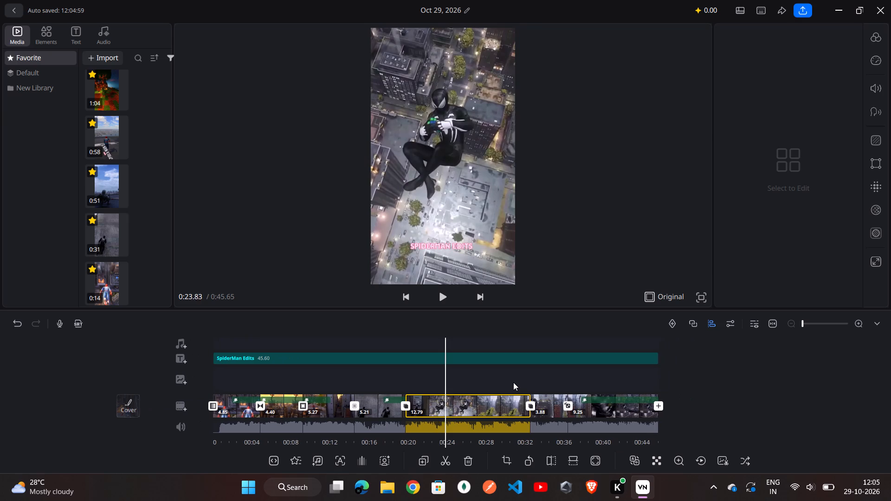
pyautogui.hscroll(-4, 513, 382)
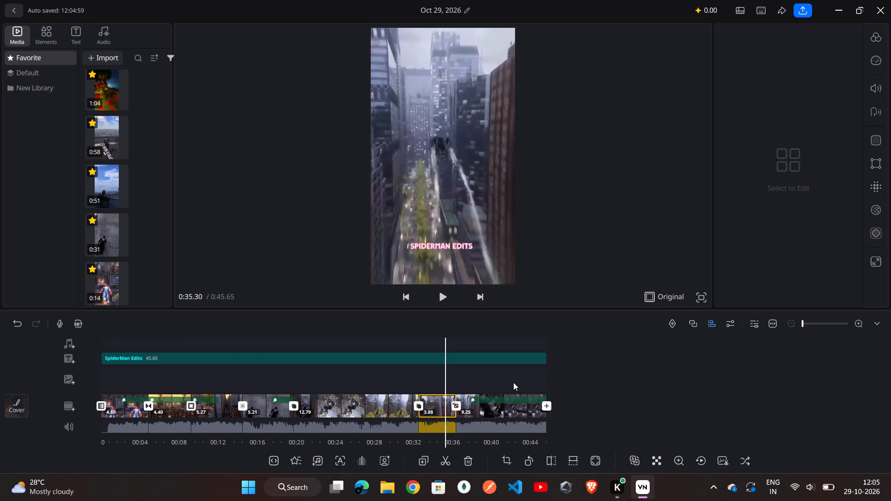
# Split the final 9.25-second clip at 0:39.95, leaving a 3.55-second first part.
pyautogui.hscroll(-1, 513, 382)
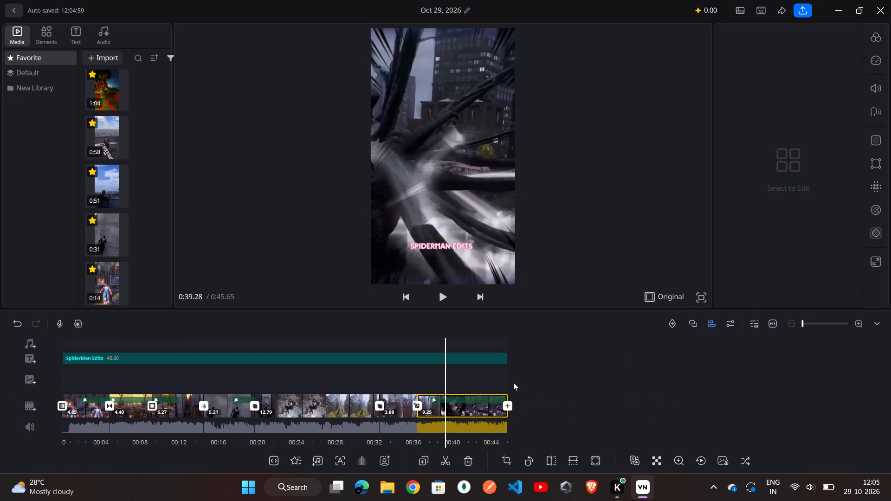
pyautogui.hscroll(-1, 513, 382)
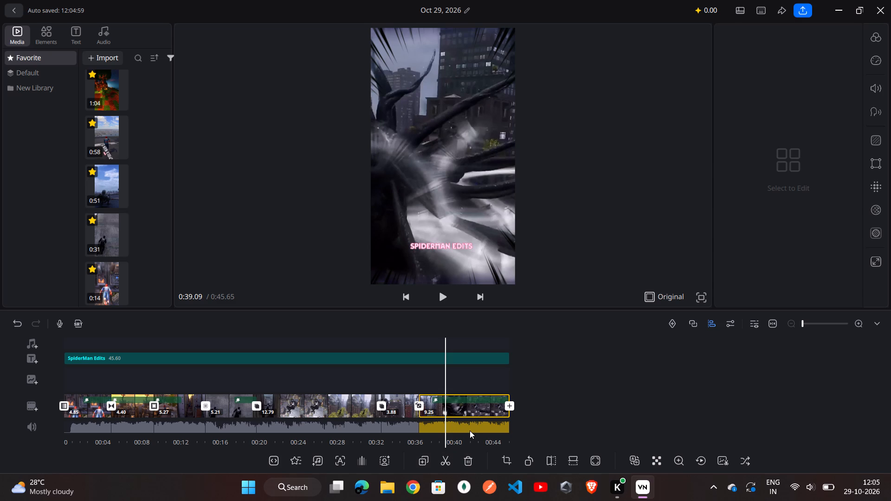
pyautogui.hscroll(-1, 470, 430)
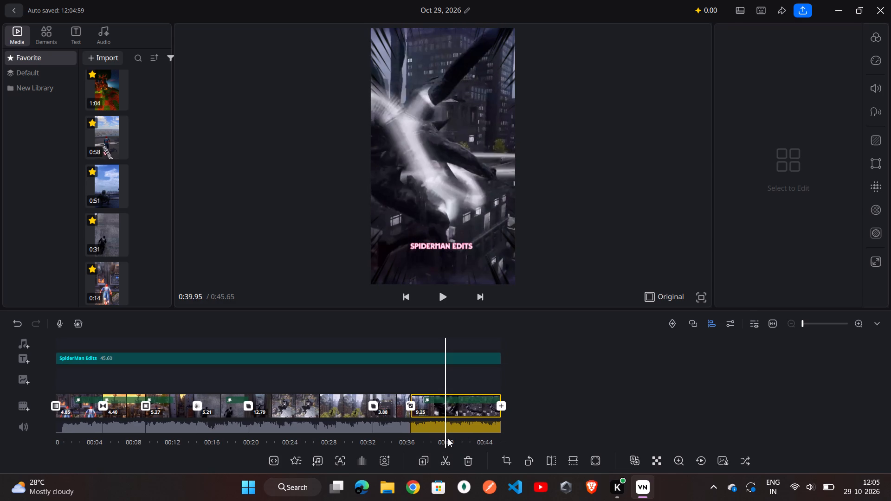
pyautogui.click(441, 462)
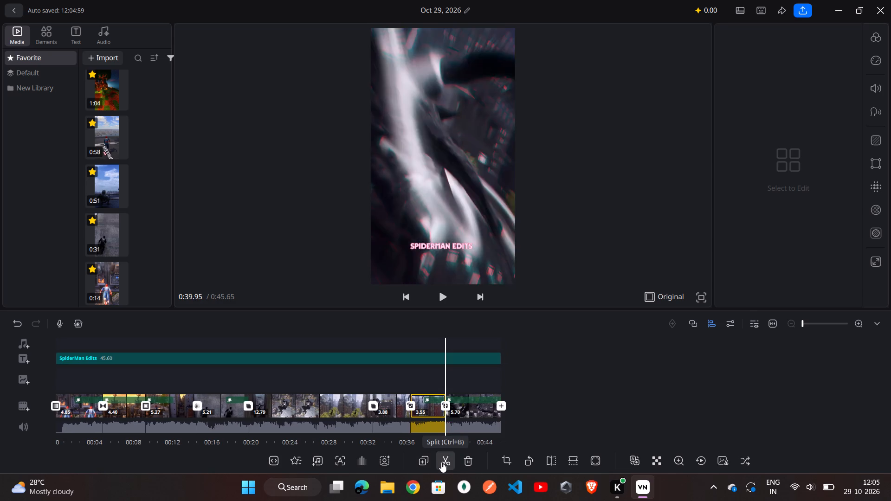
# Keep the Zoom 2 transition with a duration of 1.0 at the cut between the 3.55-second and 5.70-second clips.
pyautogui.click(443, 403)
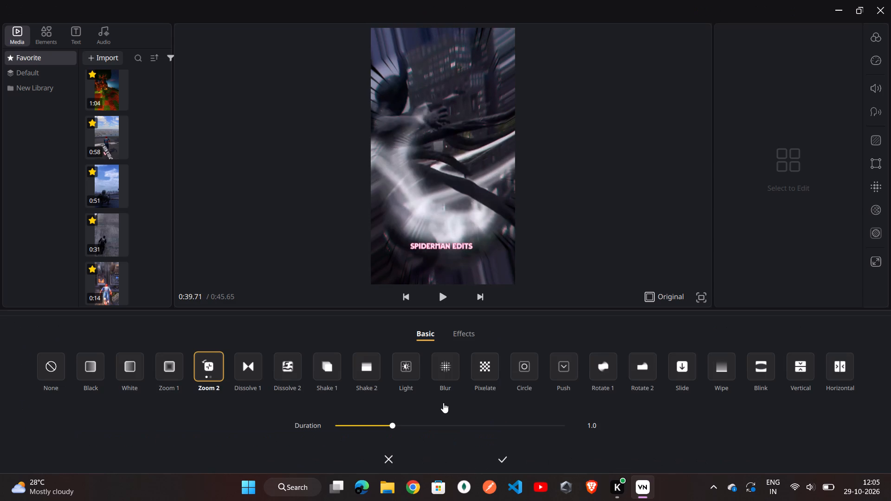
pyautogui.click(497, 462)
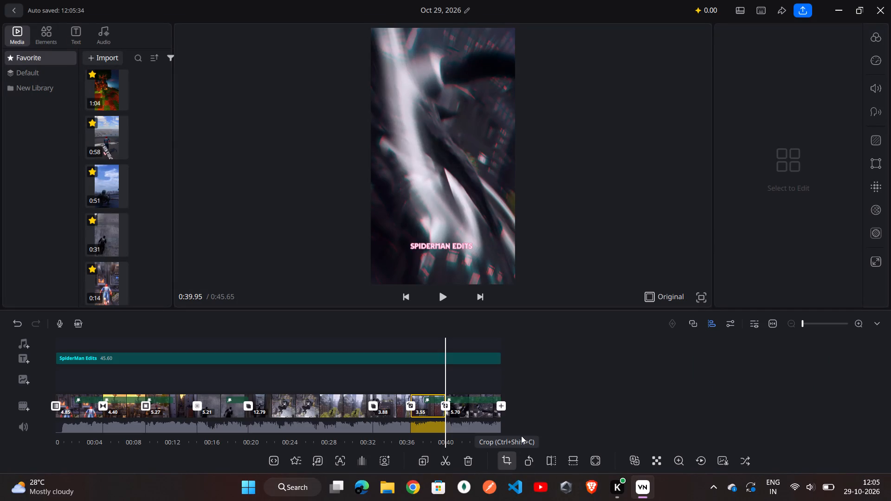
# Mirror the final 5.70-second clip horizontally and play it back to check the flip.
pyautogui.hscroll(-1, 513, 415)
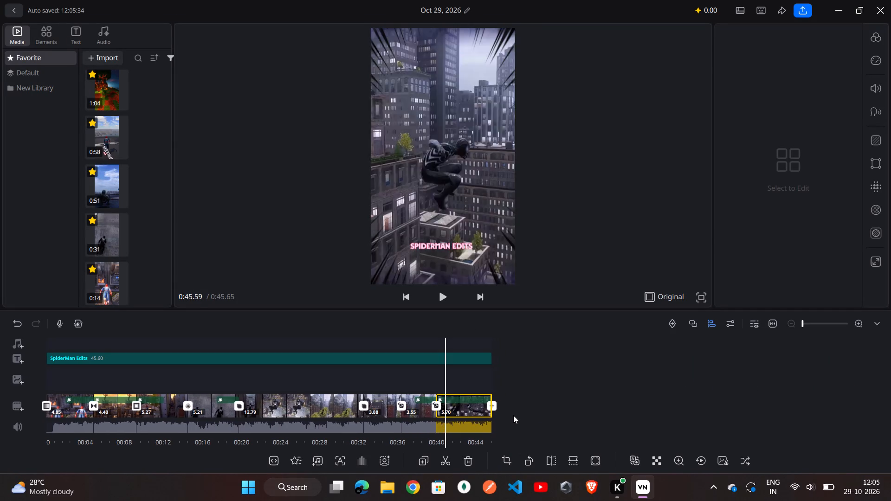
pyautogui.click(551, 465)
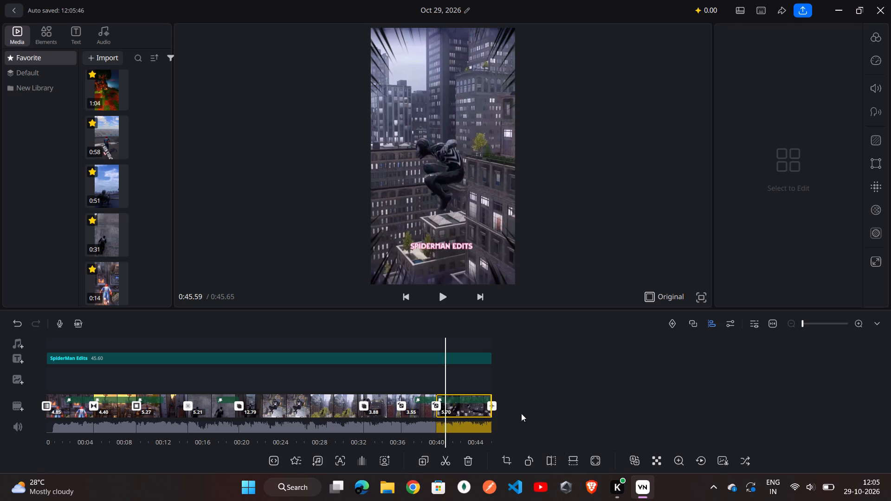
pyautogui.click(441, 301)
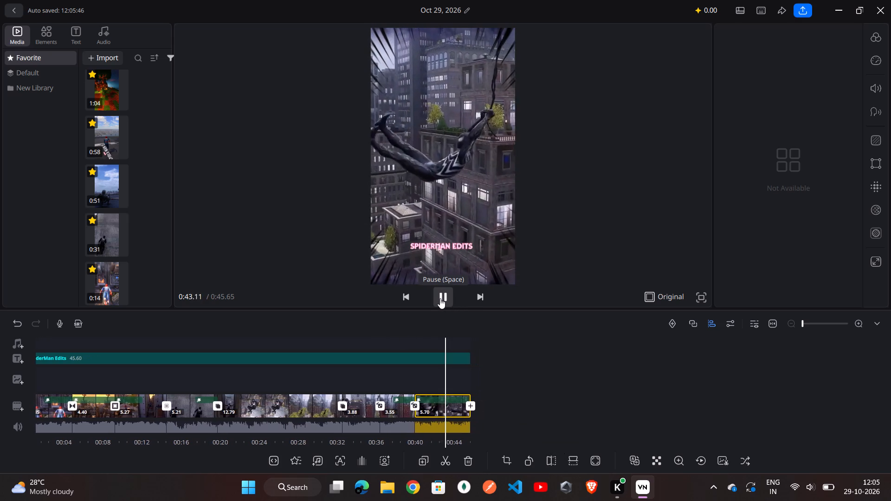
pyautogui.click(440, 298)
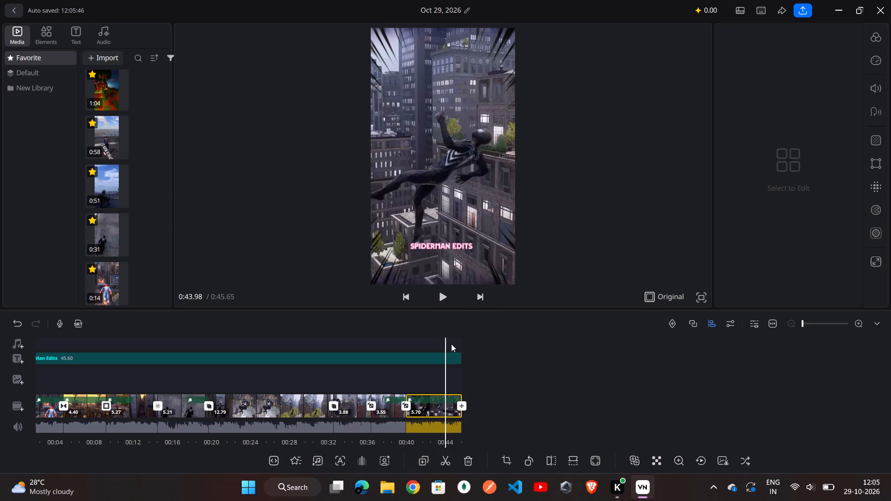
# Add the 0:58 video from the Favorite media to the end of the main video track.
pyautogui.hscroll(-1, 451, 344)
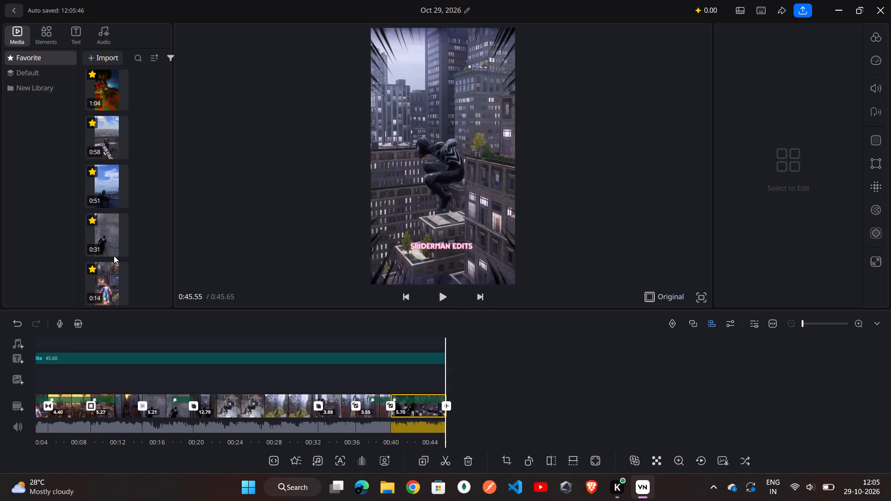
pyautogui.scroll(-2, 114, 256)
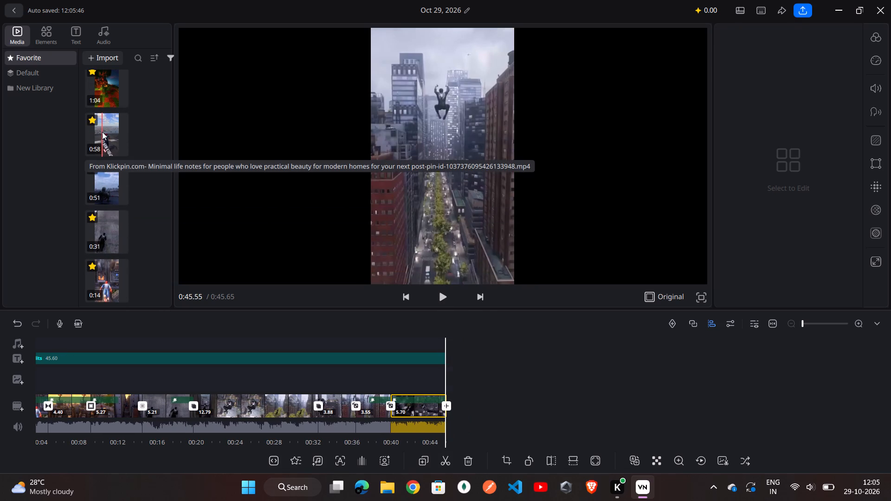
pyautogui.moveTo(102, 135); pyautogui.dragTo(315, 280)
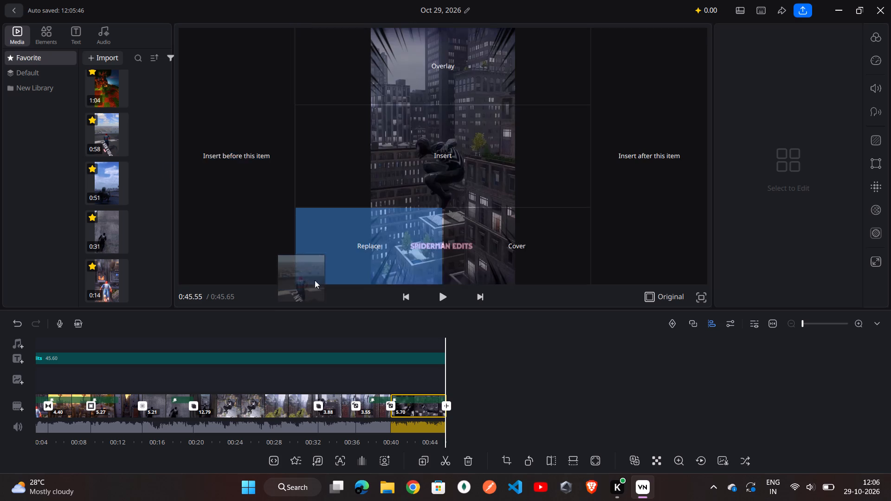
pyautogui.moveTo(315, 280); pyautogui.dragTo(479, 409)
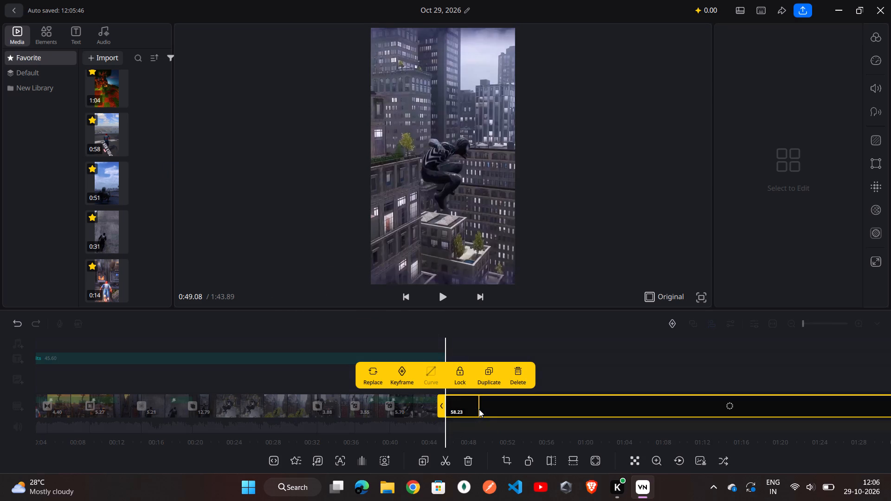
pyautogui.click(572, 365)
# Remove the opening 3.19 seconds of the newly added clip by splitting it at 0:48.84 and deleting the first part.
pyautogui.hscroll(-1, 572, 365)
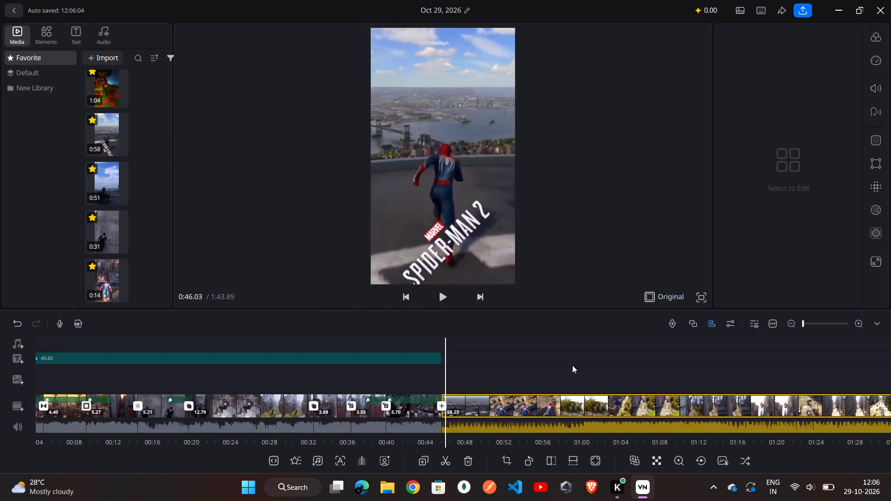
pyautogui.hscroll(-1, 572, 365)
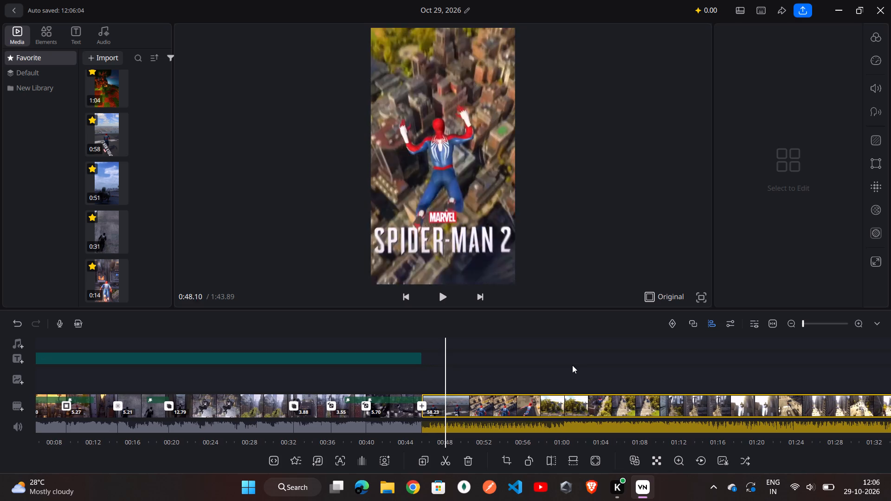
pyautogui.hscroll(-1, 572, 365)
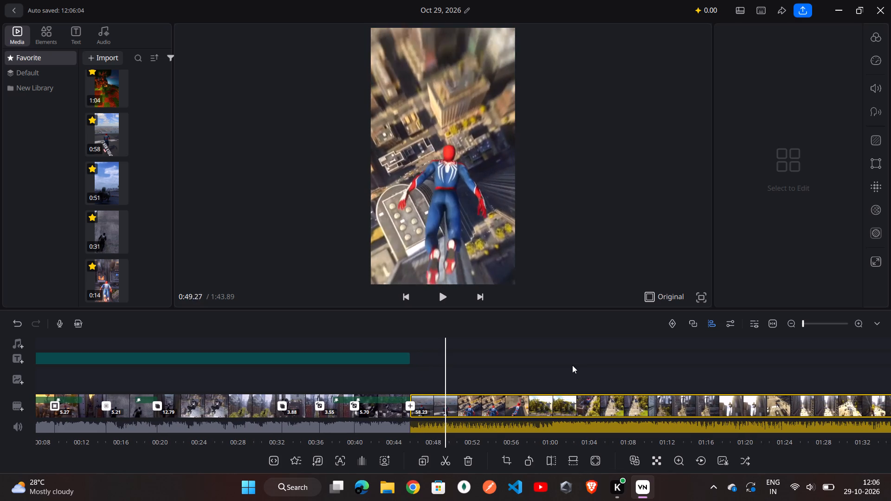
pyautogui.hscroll(-1, 572, 365)
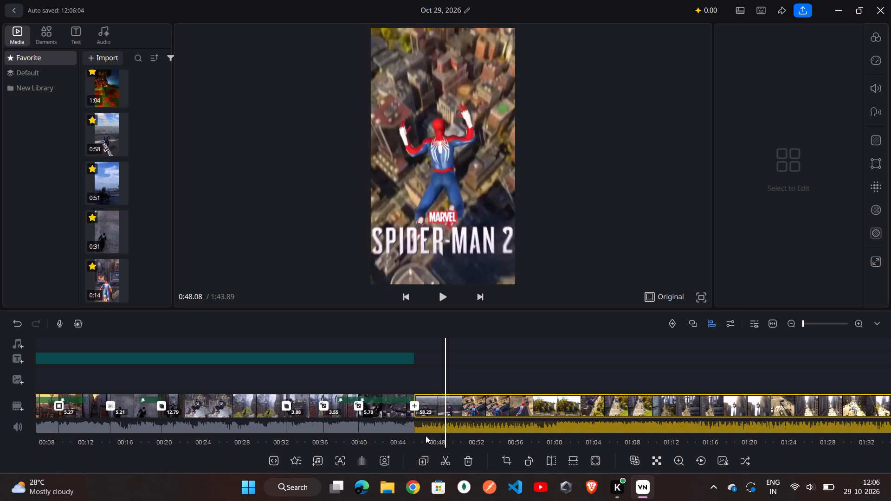
pyautogui.click(440, 465)
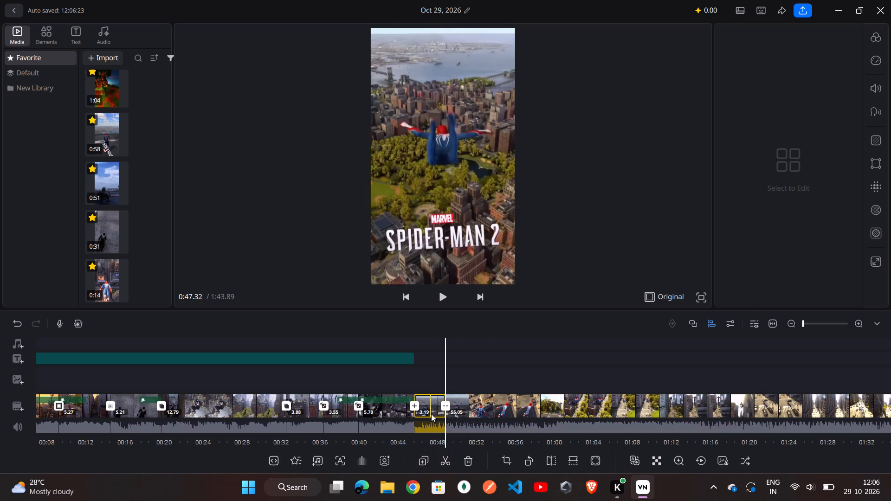
pyautogui.click(431, 414)
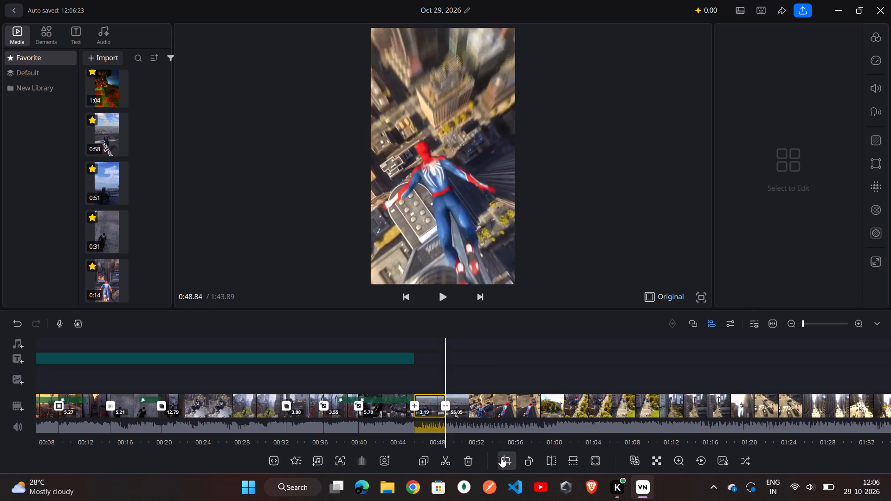
pyautogui.click(473, 459)
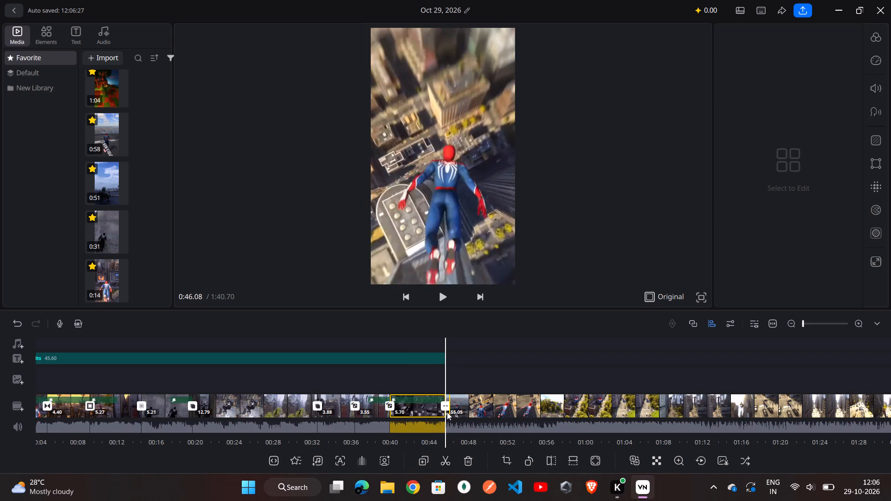
# Apply the Blur transition with a duration of 1.0 at the cut between the 5.70-second and 55.05-second clips.
pyautogui.click(444, 404)
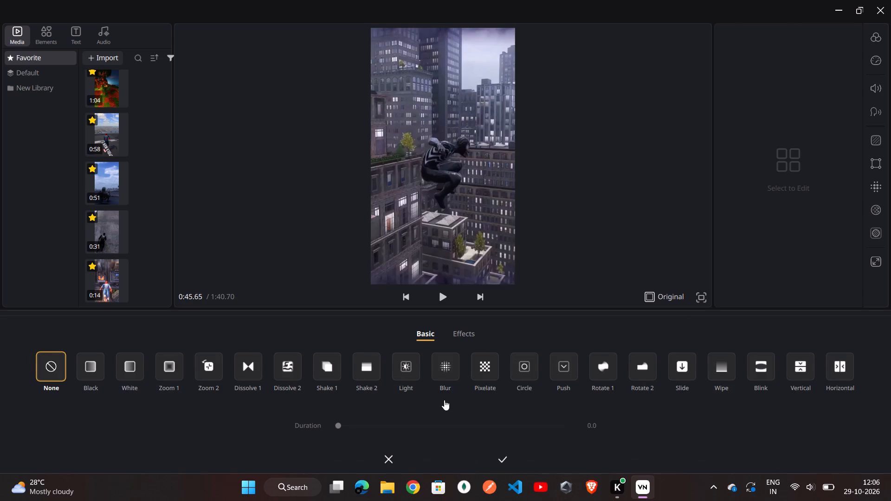
pyautogui.click(445, 367)
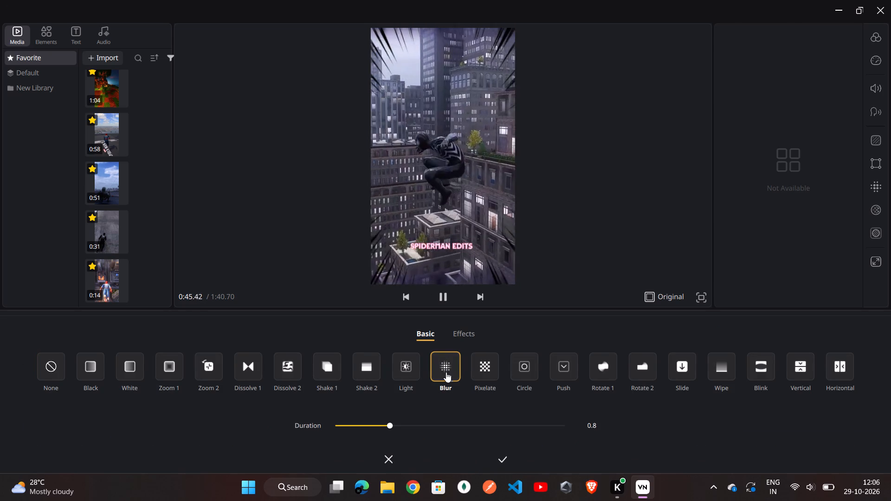
pyautogui.click(409, 424)
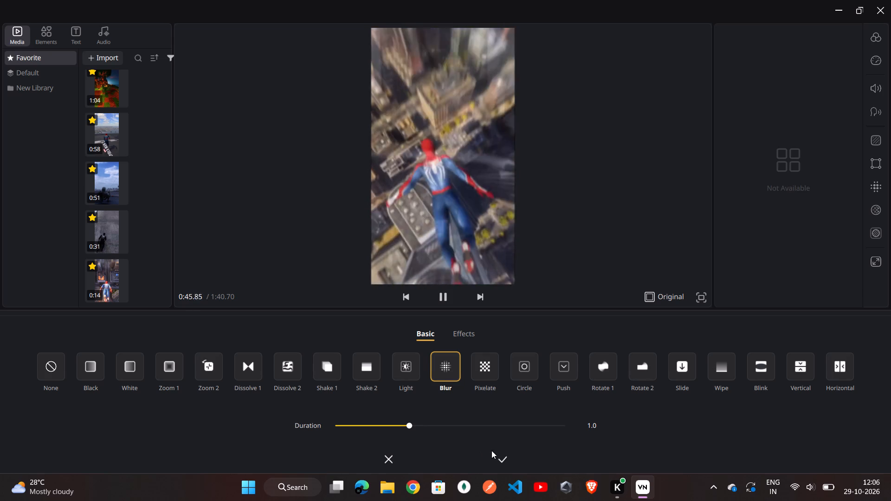
pyautogui.click(504, 457)
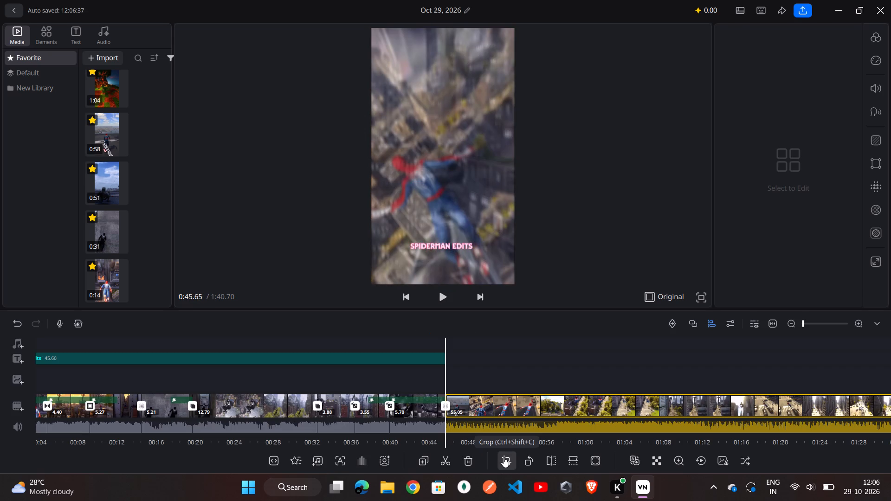
# Split the final 55.05-second clip on the main video track at 0:50.38.
pyautogui.hscroll(-1, 516, 380)
pyautogui.scroll(-1, 516, 380)
pyautogui.hscroll(-1, 516, 380)
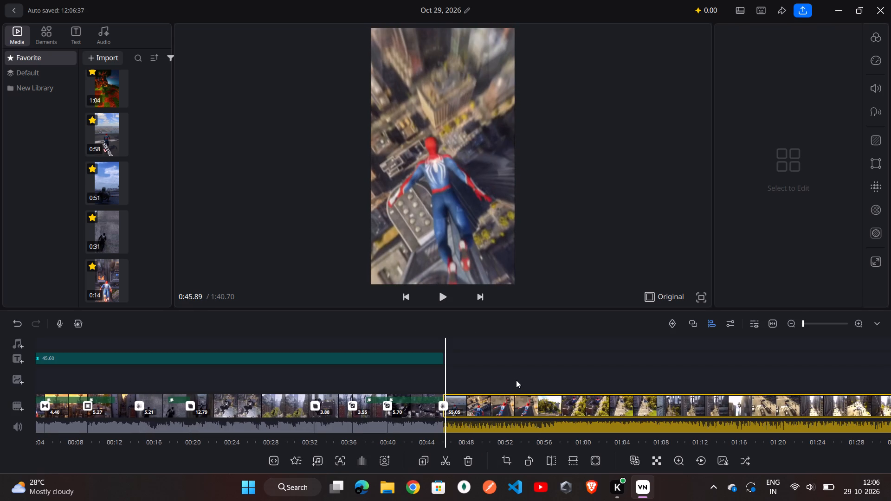
pyautogui.hscroll(-2, 516, 380)
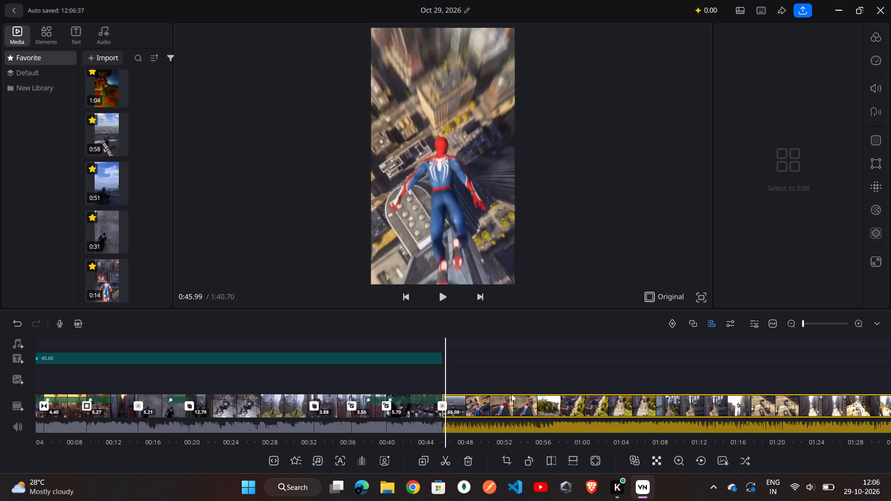
pyautogui.hscroll(-2, 511, 394)
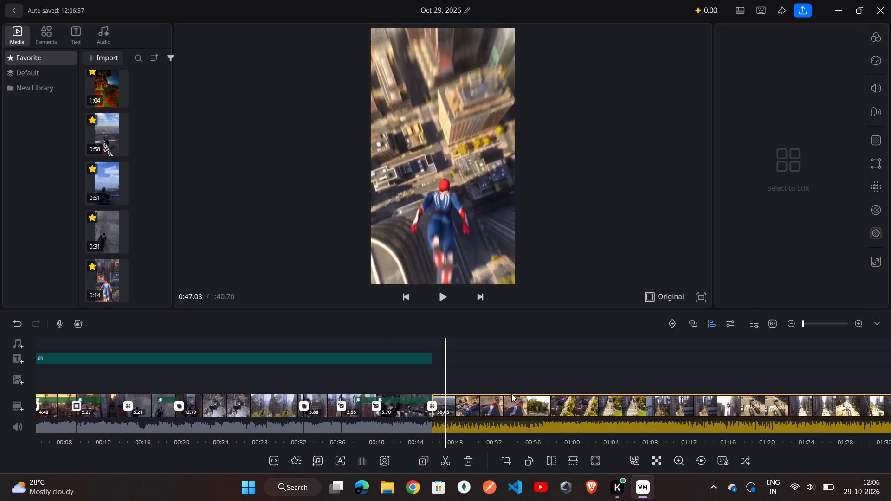
pyautogui.hscroll(-3, 511, 394)
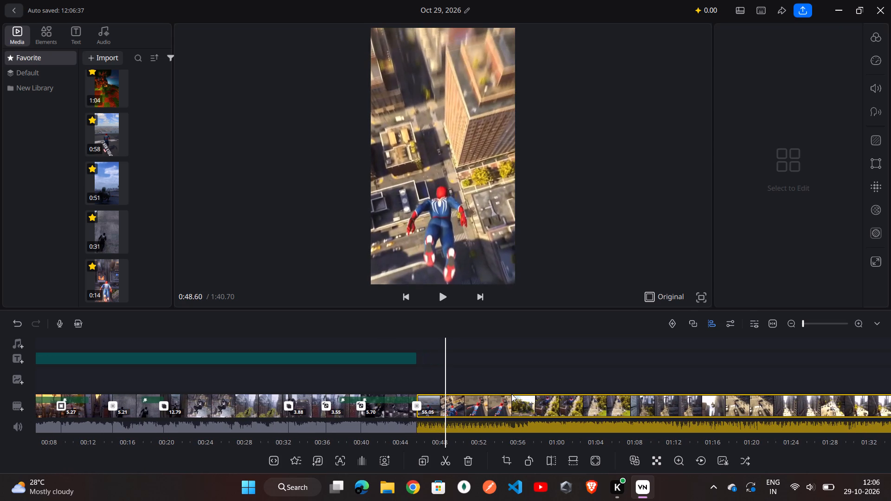
pyautogui.hscroll(-2, 511, 394)
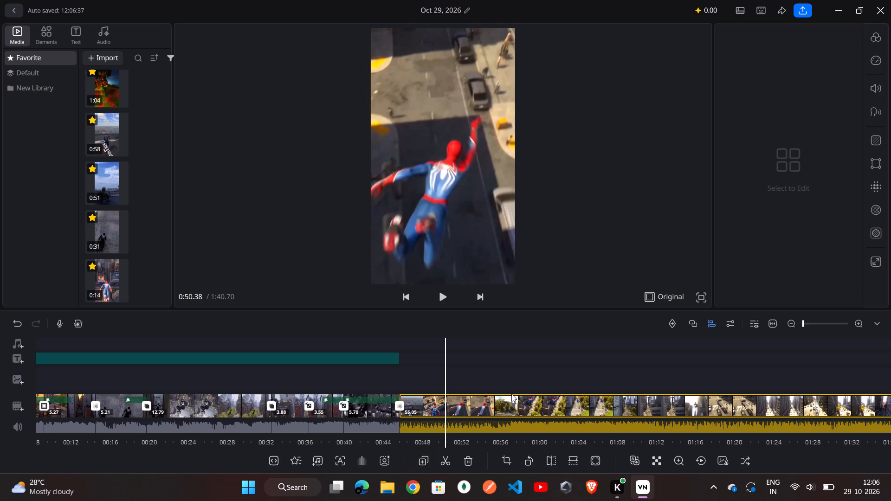
pyautogui.hotkey('ctrl', 'b')
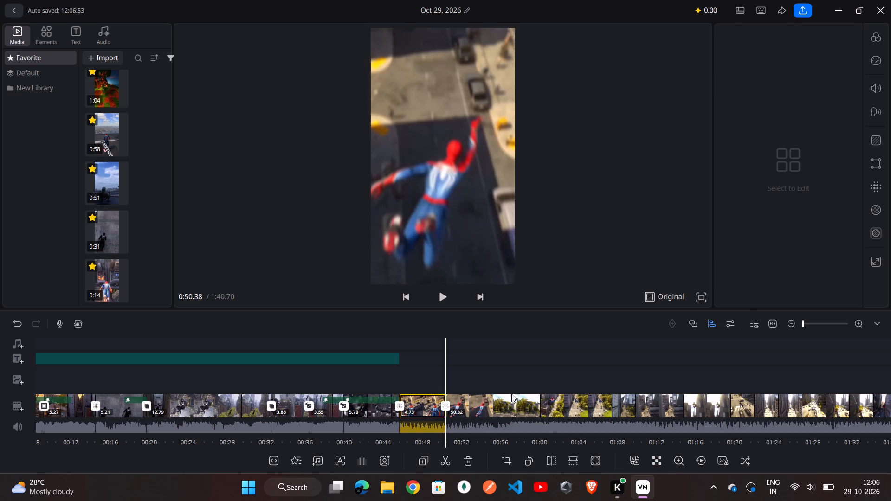
# Apply the Light transition with a duration of 1.0 at the cut between the 4.73-second and 50.32-second clips.
pyautogui.click(443, 404)
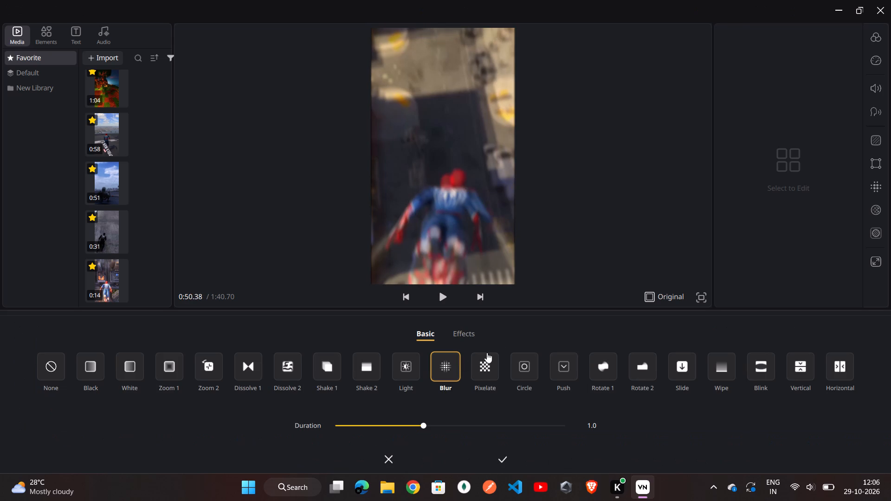
pyautogui.click(413, 373)
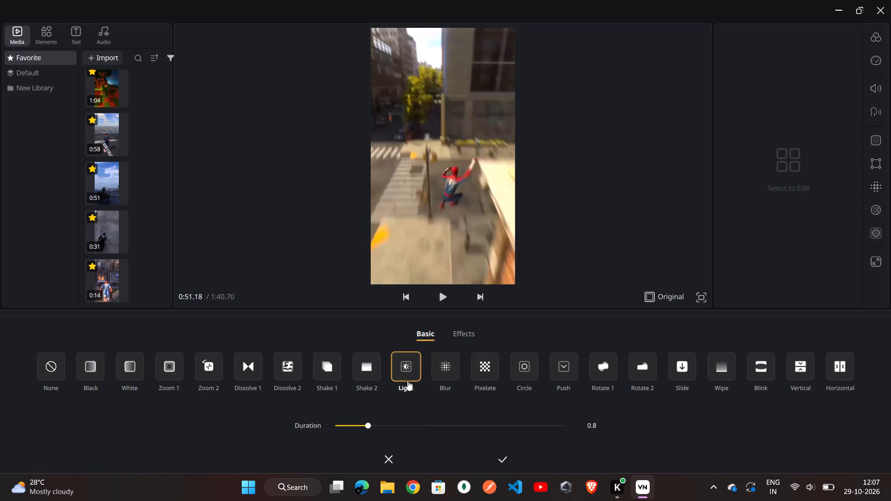
pyautogui.click(373, 424)
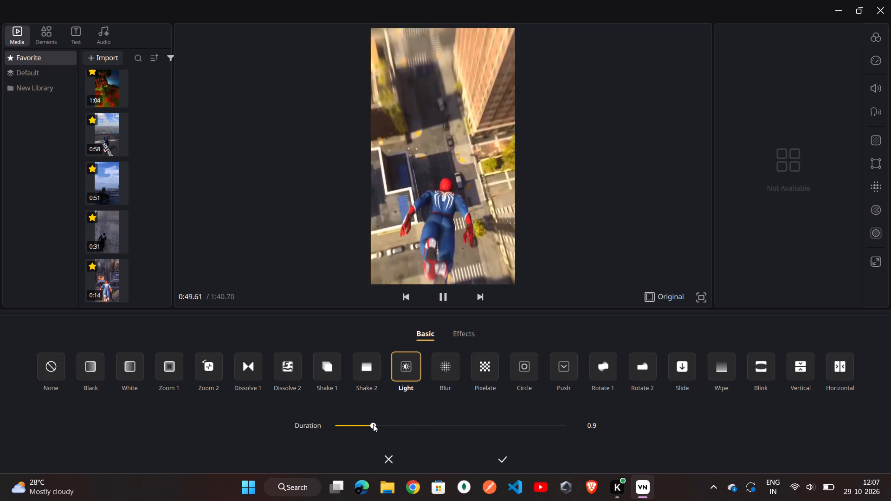
pyautogui.click(376, 425)
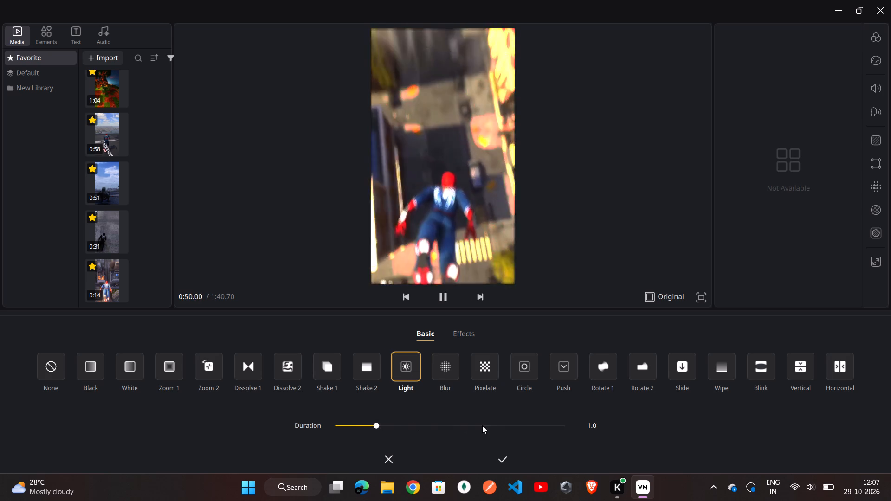
pyautogui.click(502, 456)
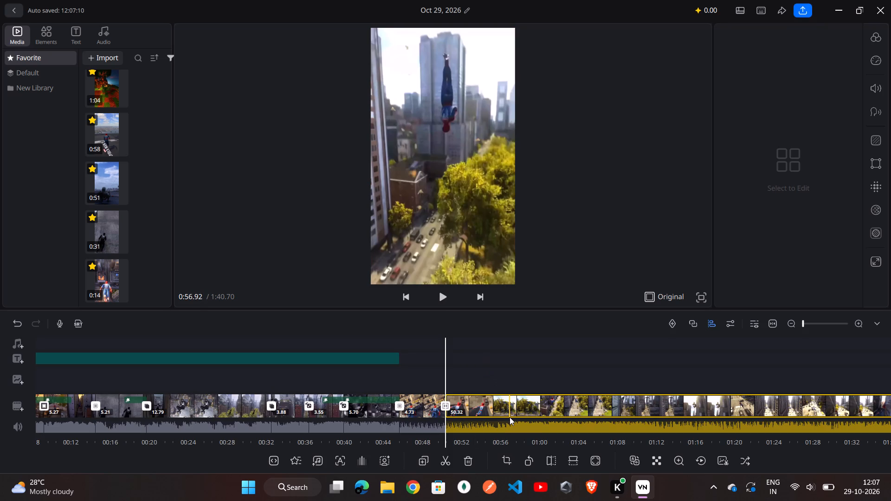
# Split the final 50.32-second clip at 1:11.67, where Spider-Man dives above the street traffic.
pyautogui.hscroll(-2, 510, 417)
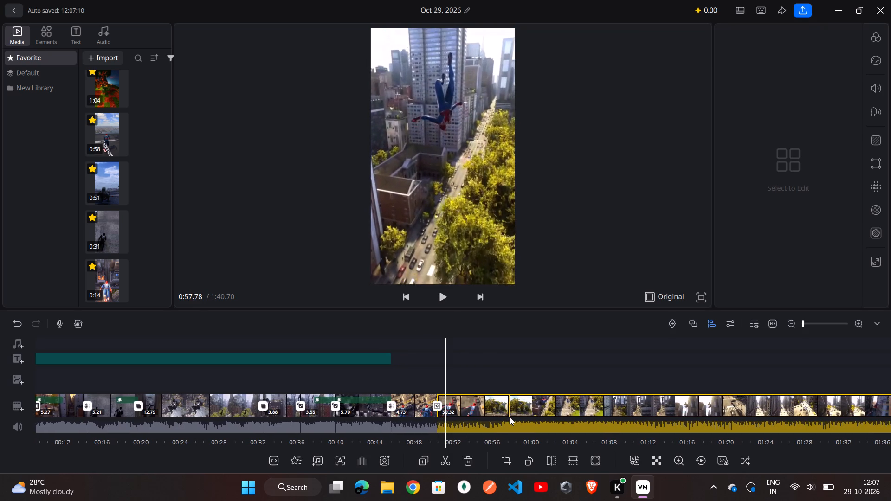
pyautogui.hscroll(-2, 510, 417)
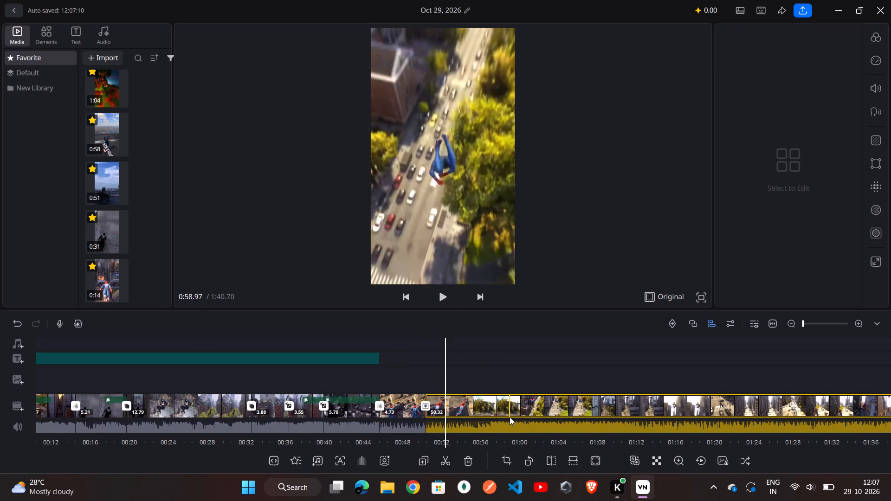
pyautogui.scroll(1, 510, 417)
pyautogui.hscroll(-2, 510, 417)
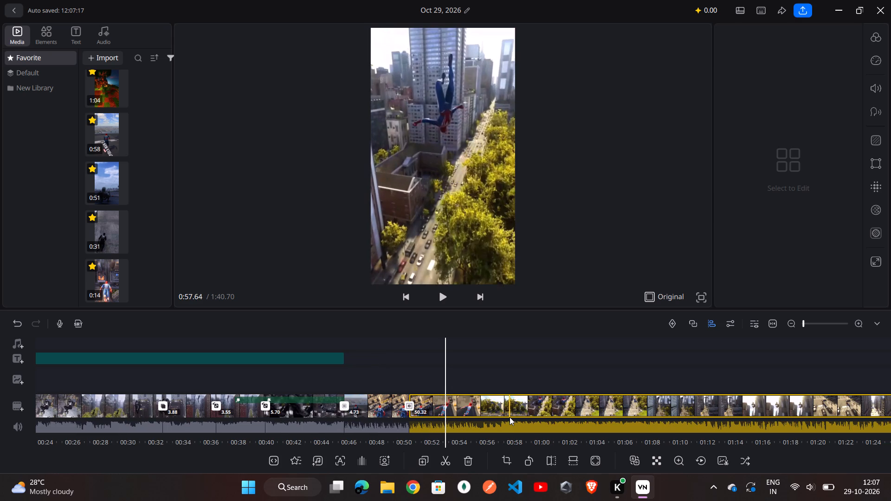
pyautogui.hscroll(-2, 510, 417)
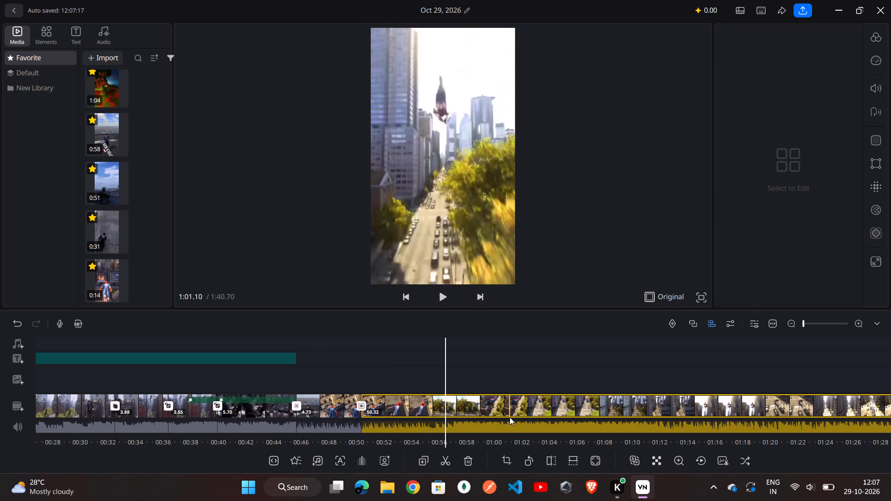
pyautogui.hscroll(-3, 510, 417)
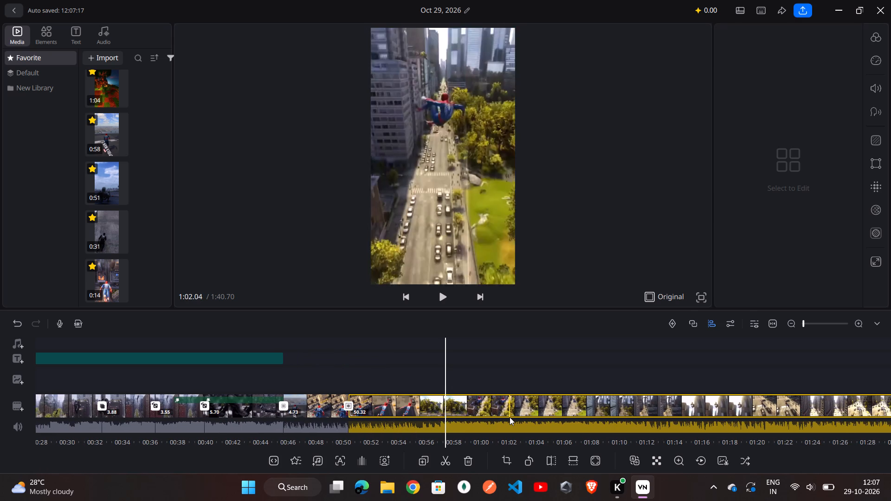
pyautogui.hscroll(-2, 510, 417)
pyautogui.scroll(1, 510, 417)
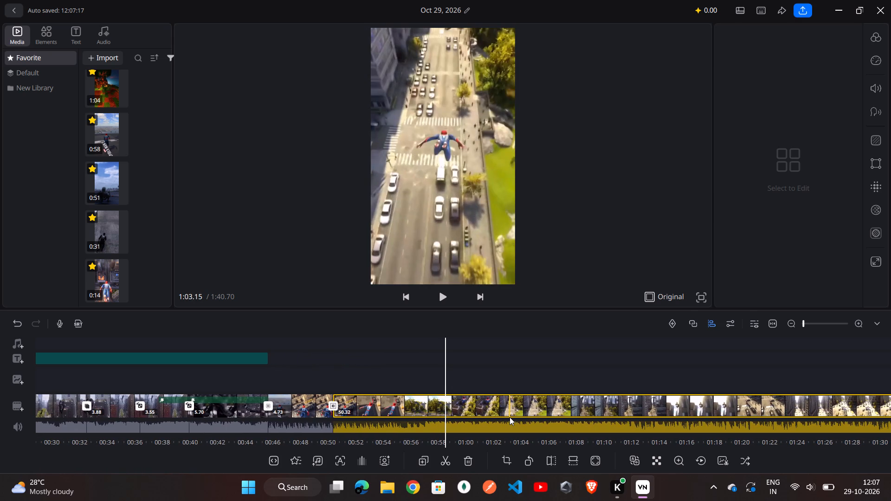
pyautogui.scroll(1, 510, 417)
pyautogui.hscroll(-1, 510, 417)
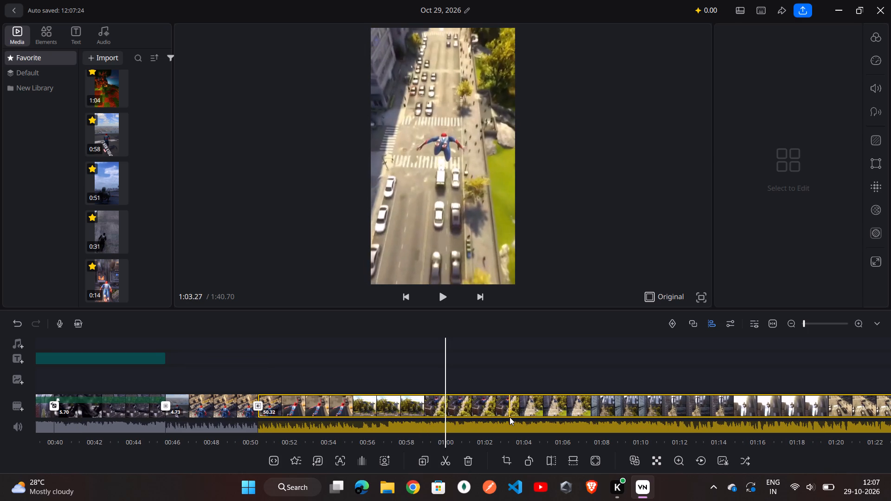
pyautogui.hscroll(-2, 510, 417)
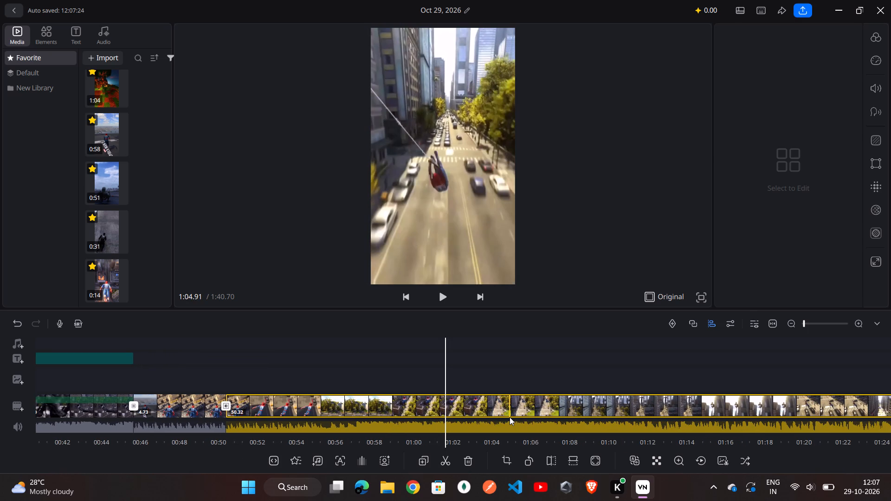
pyautogui.hscroll(-2, 510, 417)
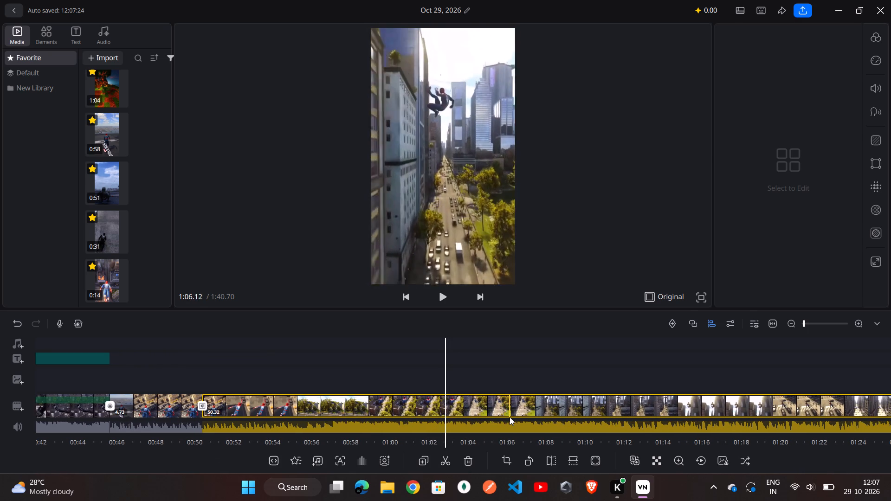
pyautogui.hscroll(-2, 510, 417)
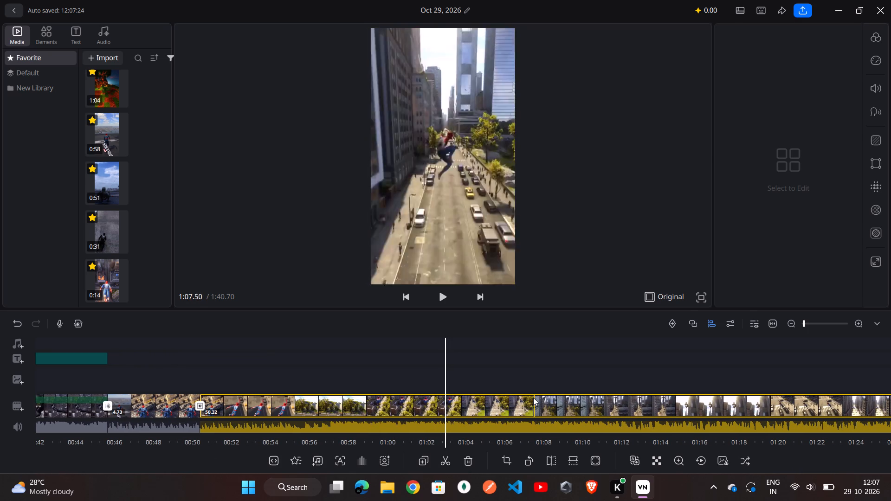
pyautogui.keyDown('ctrl'); pyautogui.scroll(1, 533, 398); pyautogui.keyUp('ctrl')
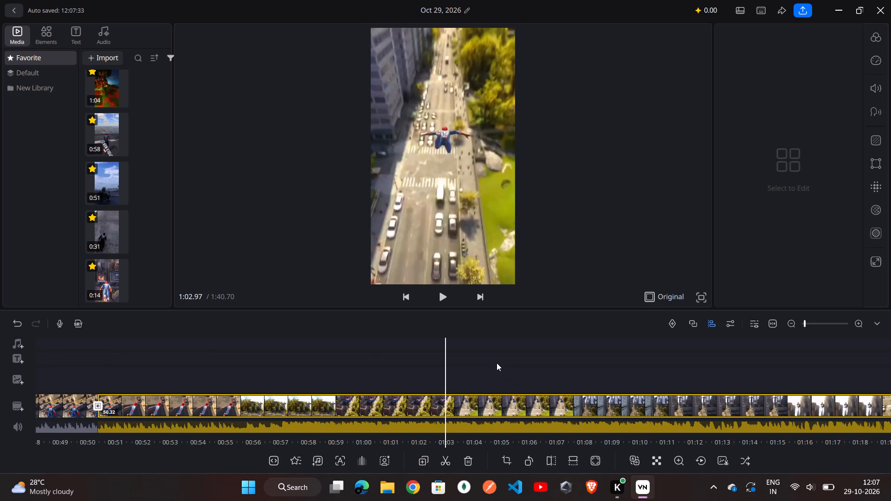
pyautogui.hscroll(-2, 497, 363)
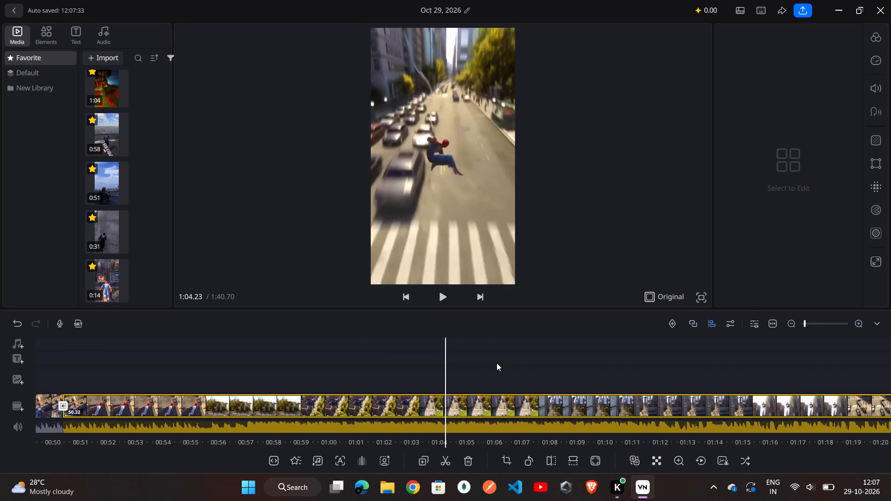
pyautogui.hscroll(-5, 497, 363)
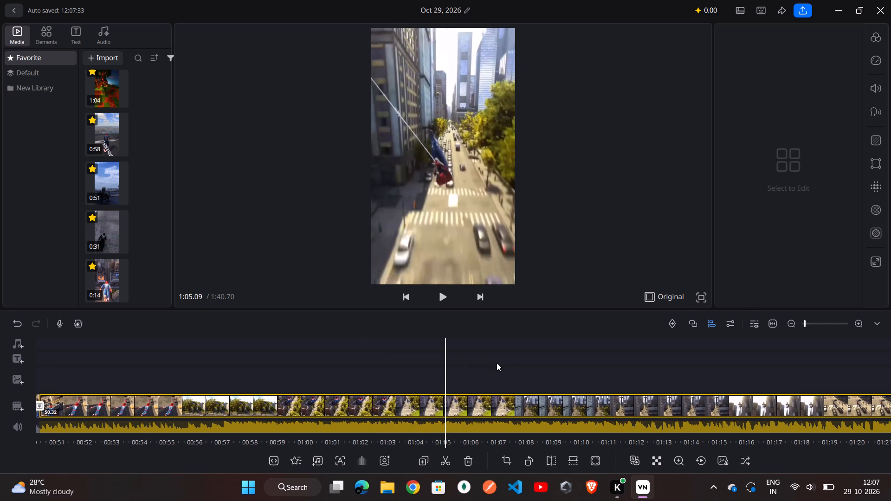
pyautogui.hscroll(-3, 497, 363)
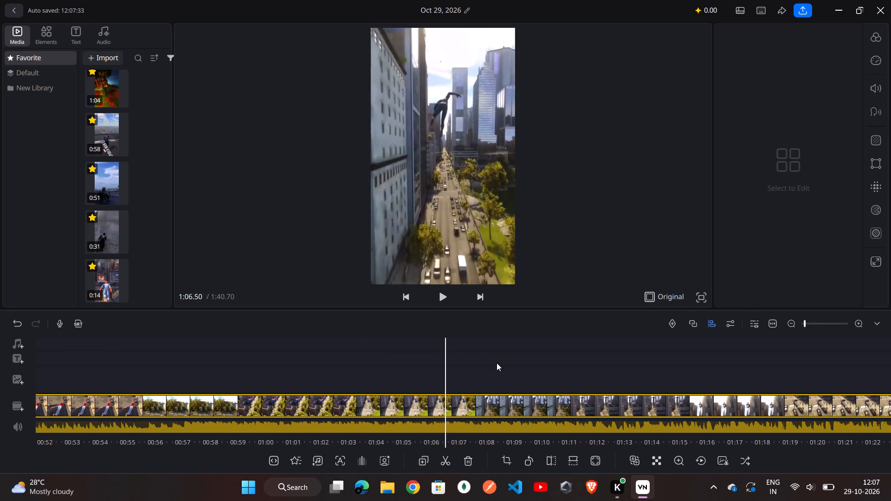
pyautogui.hscroll(-4, 497, 363)
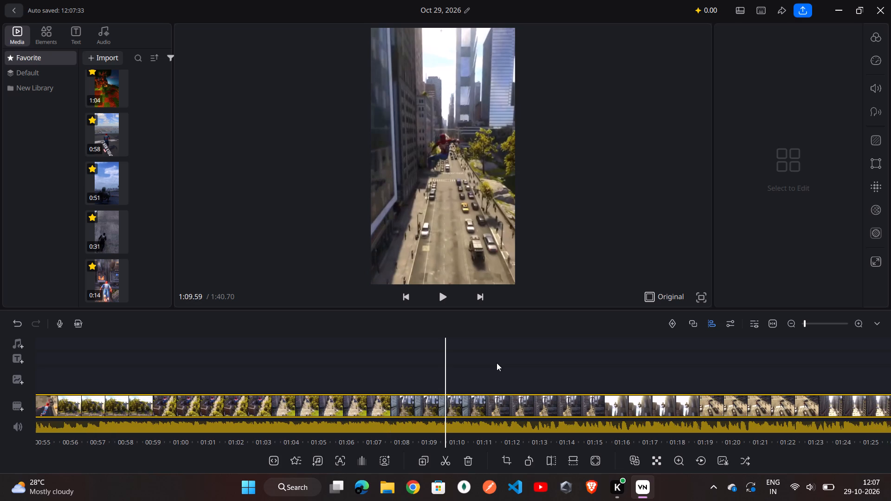
pyautogui.hscroll(-4, 497, 363)
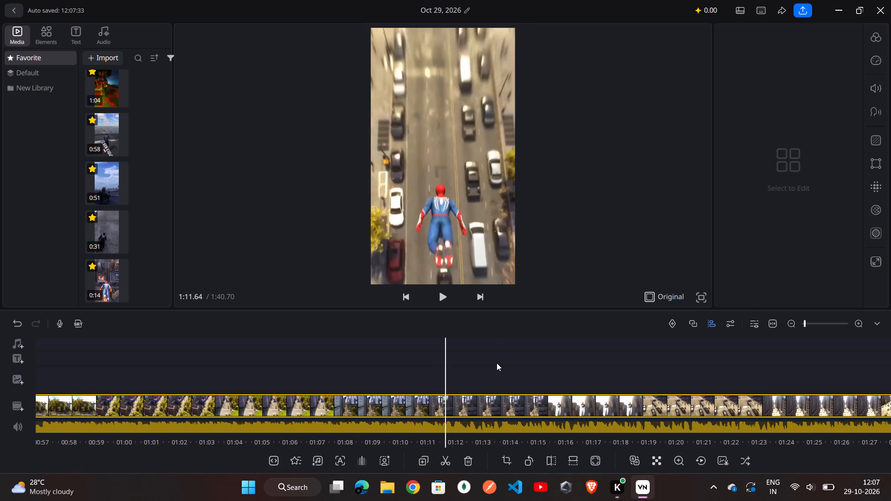
pyautogui.hscroll(-1, 497, 363)
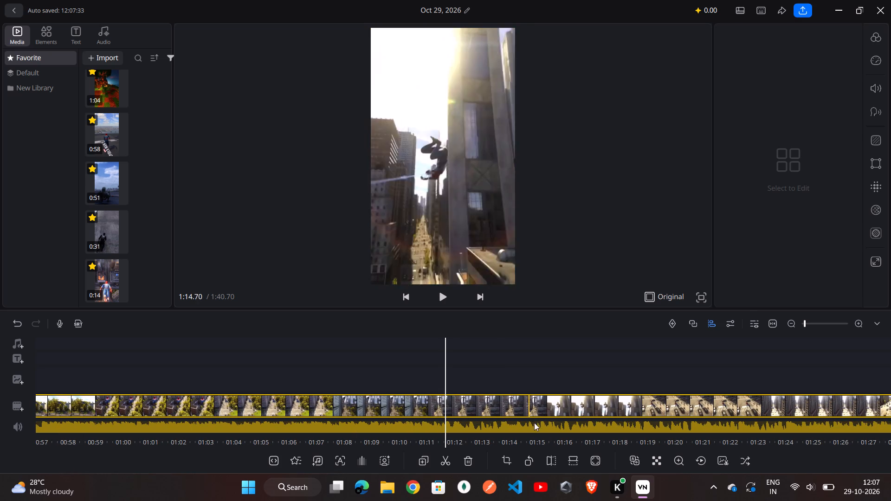
pyautogui.hotkey('ctrl', 'b')
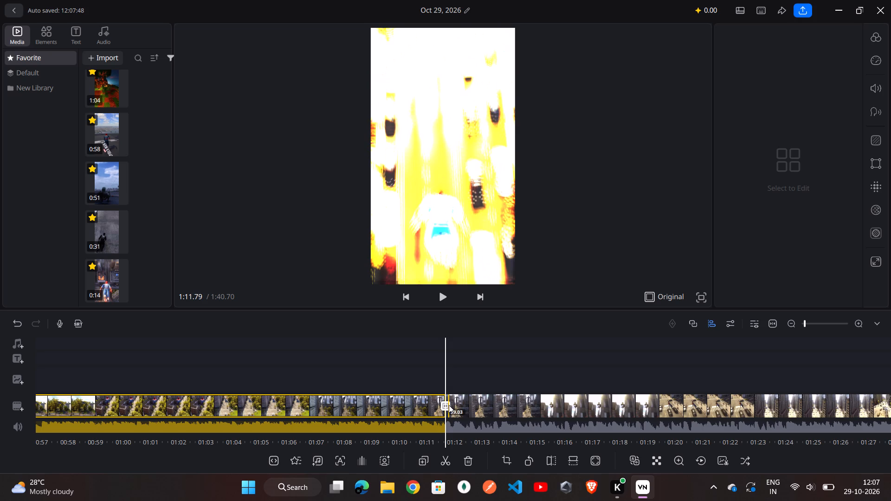
# Apply the Dissolve 2 transition with a duration of 1.5 at the new cut before the 29.03-second clip.
pyautogui.click(449, 405)
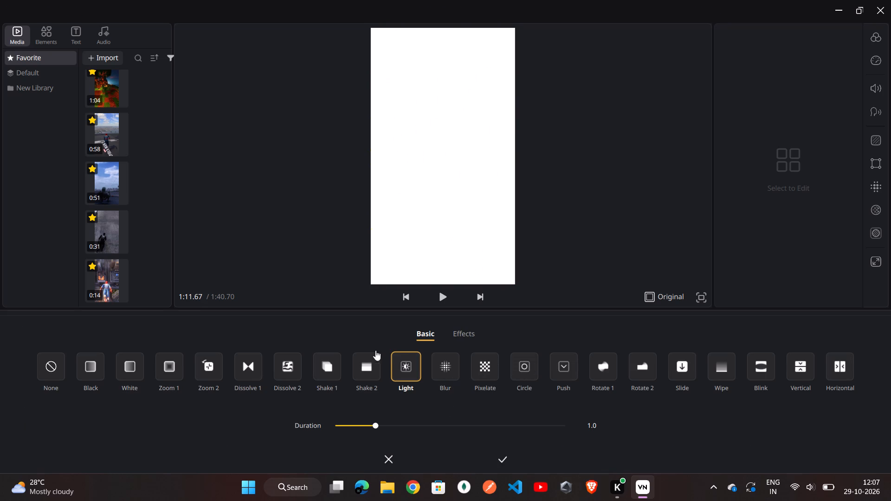
pyautogui.click(285, 369)
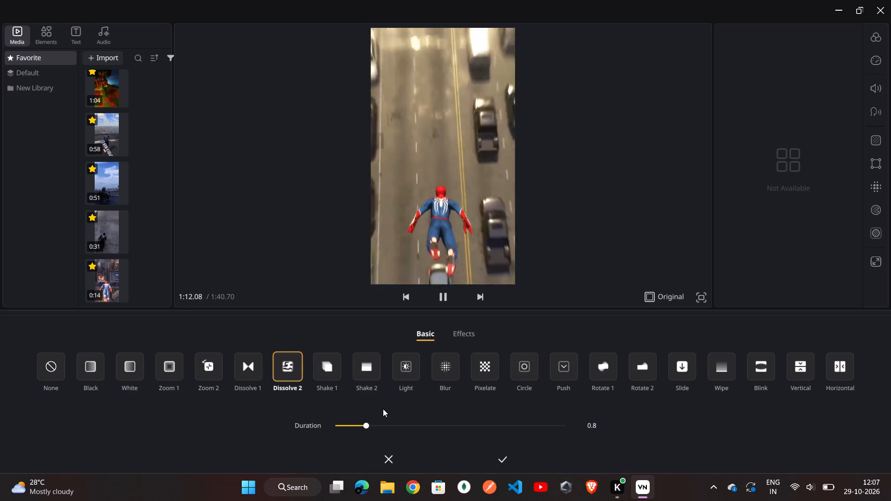
pyautogui.click(381, 424)
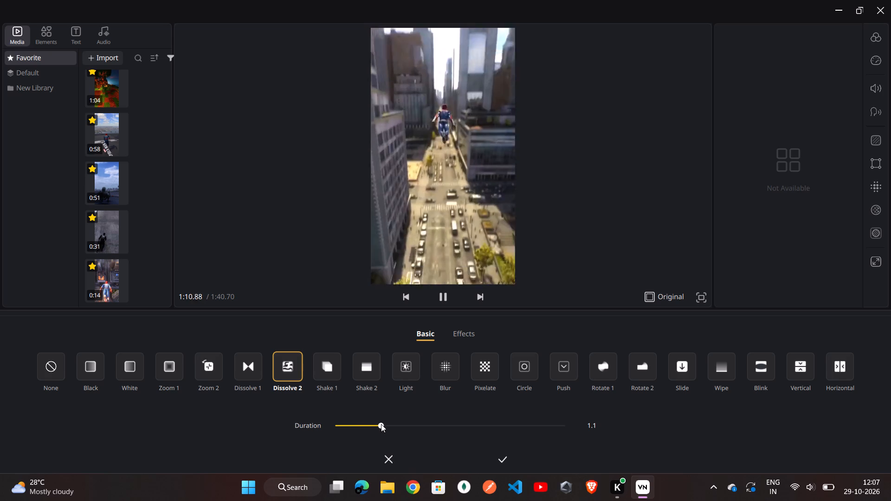
pyautogui.click(395, 426)
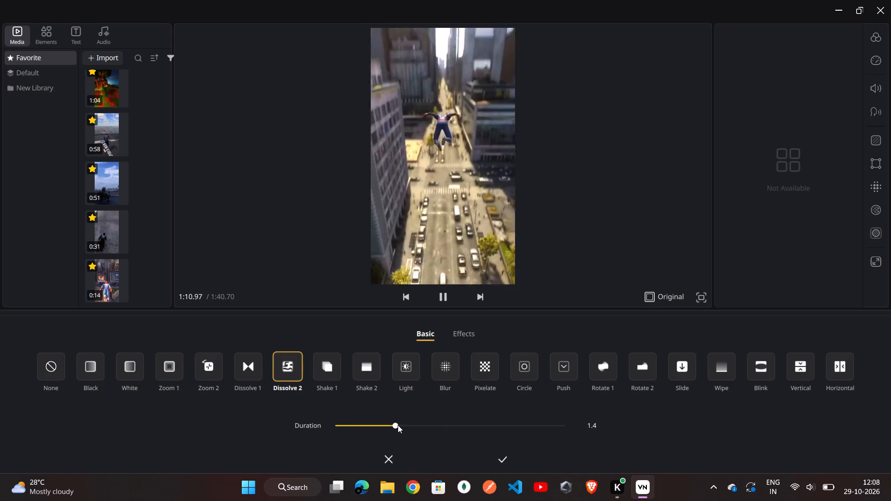
pyautogui.click(401, 423)
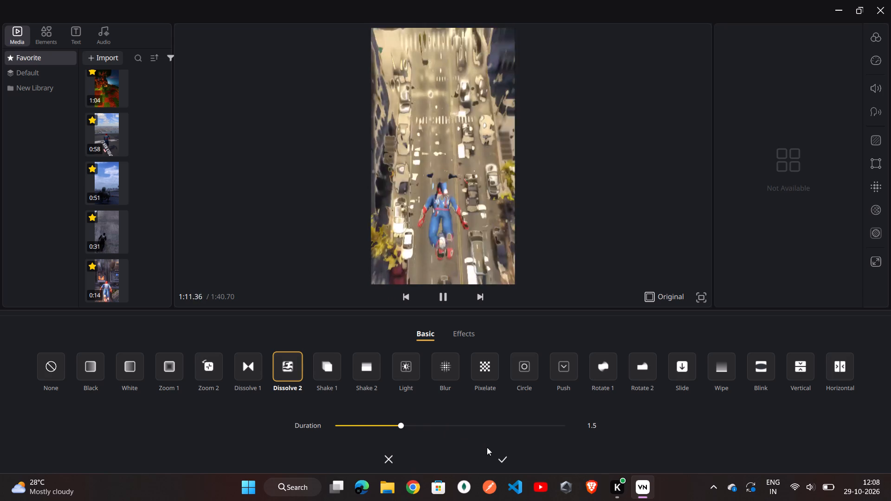
pyautogui.click(509, 458)
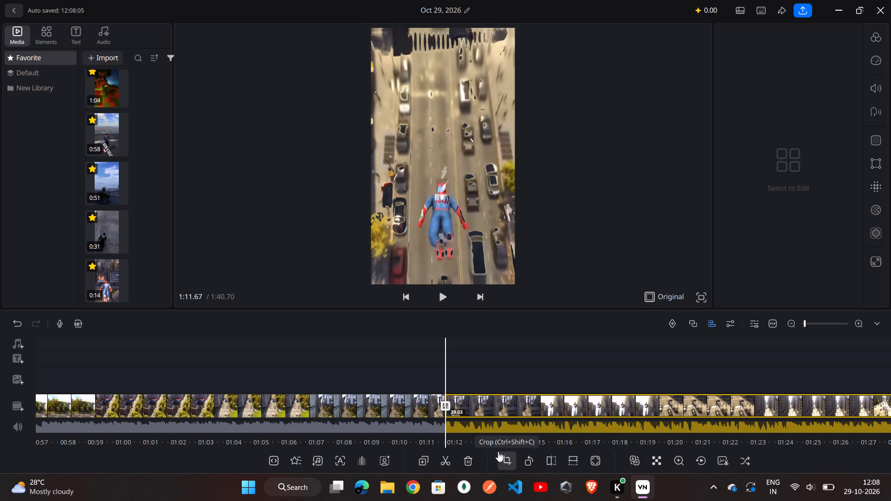
# Add the Light 01 effect to the final 29.03-second clip from about 1:11.91, after trying Light 03 and Light 02.
pyautogui.hscroll(-2, 490, 406)
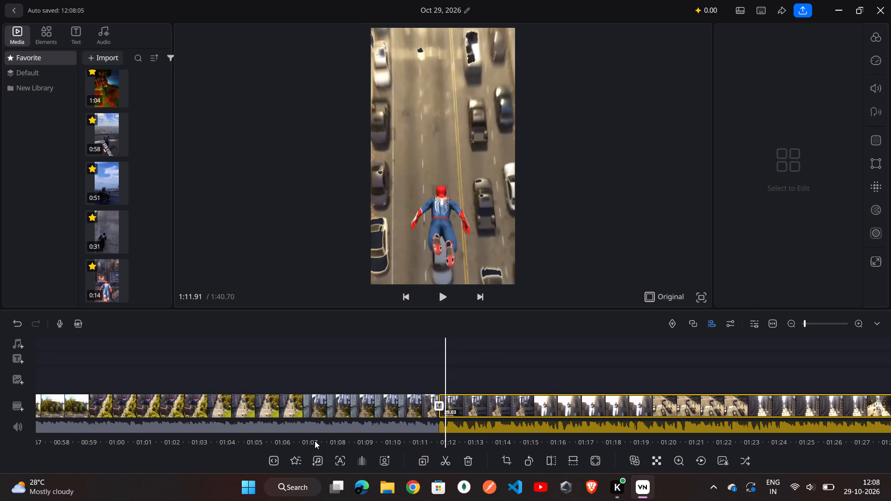
pyautogui.click(297, 459)
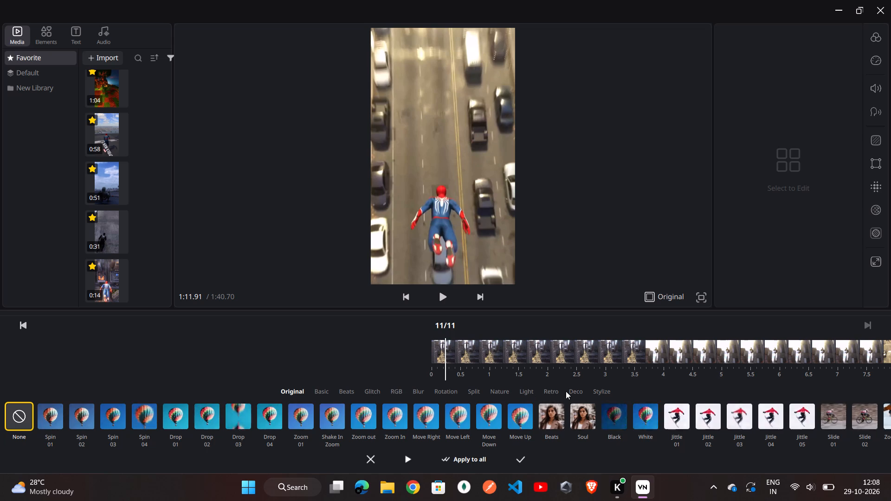
pyautogui.click(578, 389)
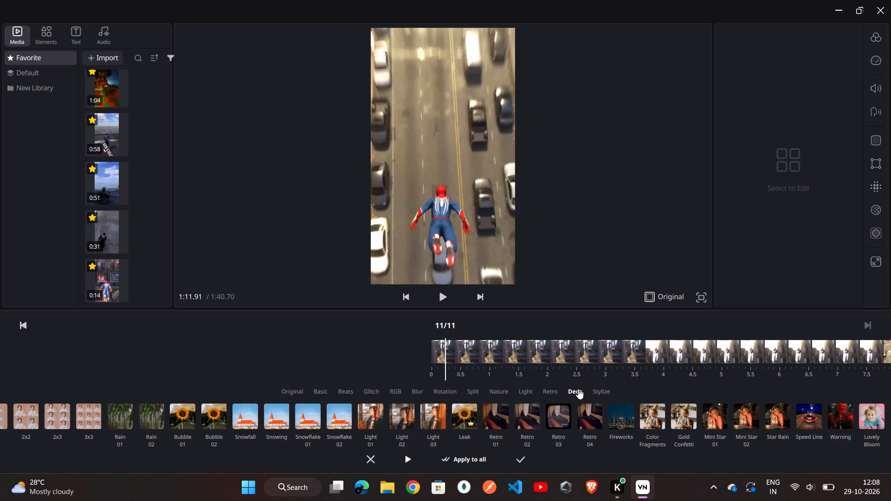
pyautogui.click(436, 411)
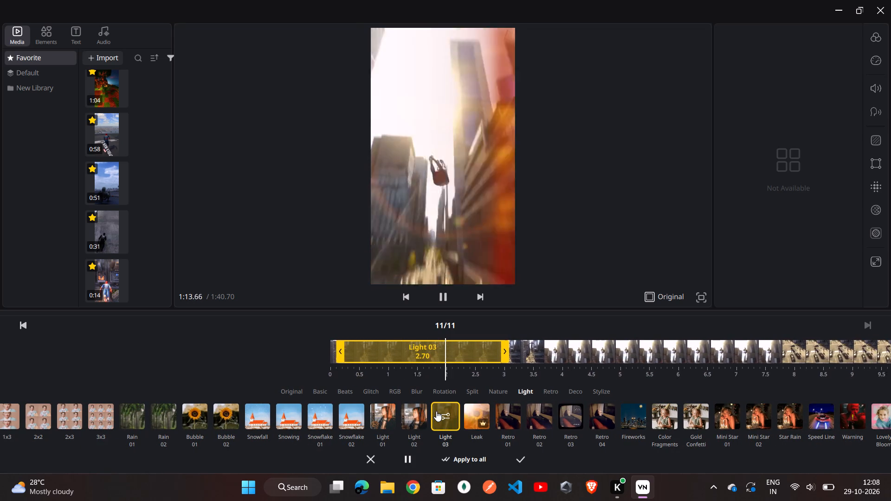
pyautogui.click(419, 415)
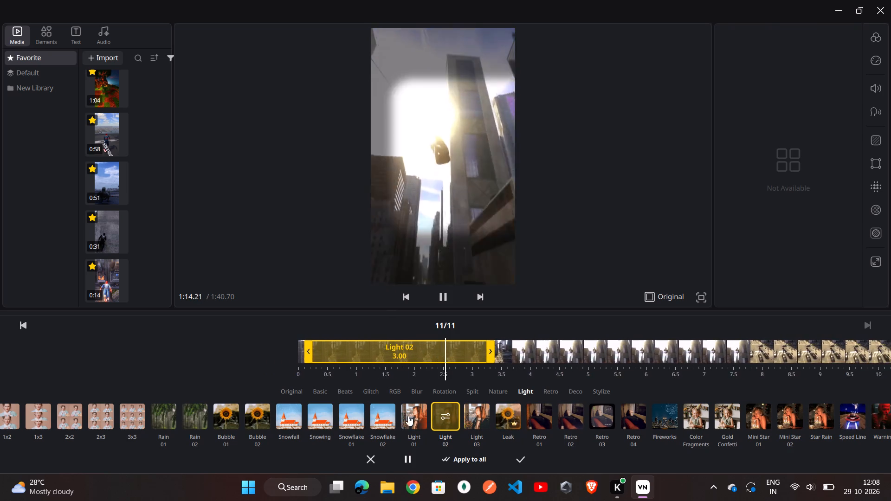
pyautogui.click(411, 416)
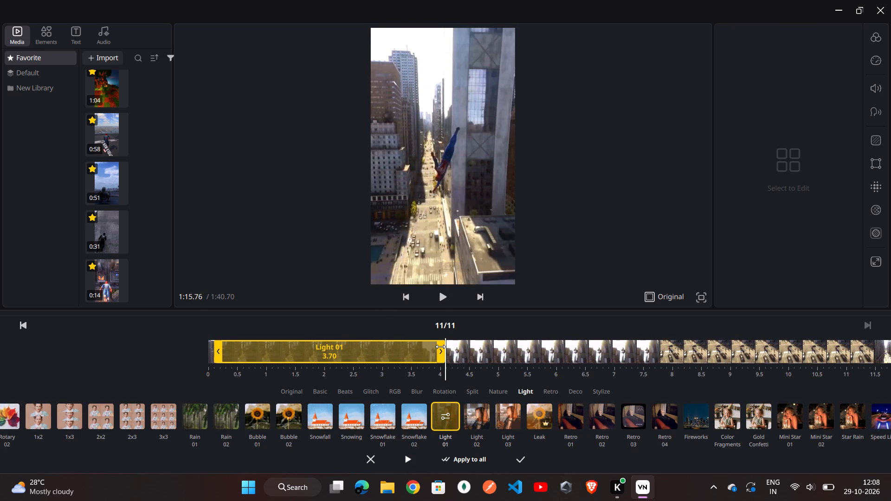
# Extend the Light 01 effect on the final clip to a duration of about 15.87 seconds and apply it.
pyautogui.moveTo(441, 355); pyautogui.dragTo(518, 356)
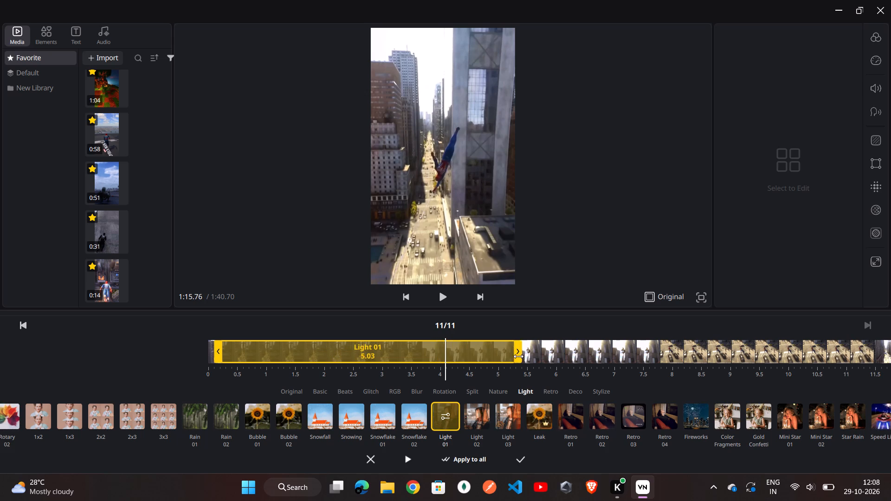
pyautogui.moveTo(518, 356); pyautogui.dragTo(581, 344)
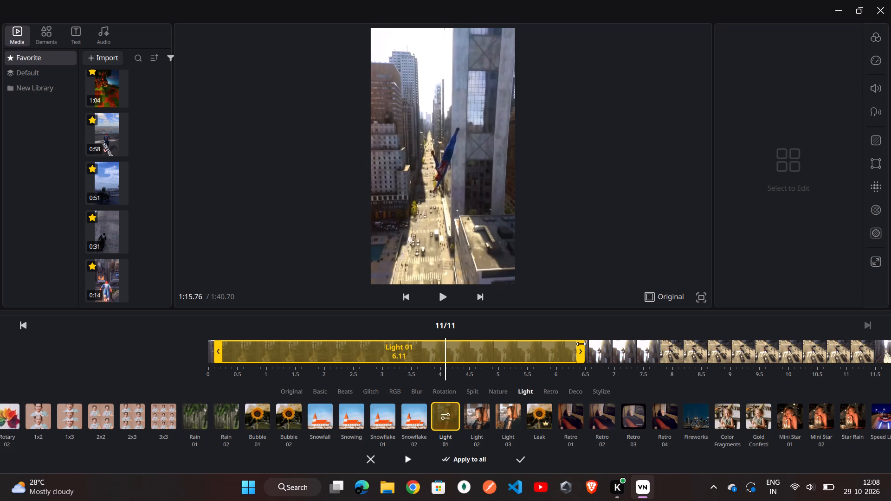
pyautogui.hscroll(-1, 511, 354)
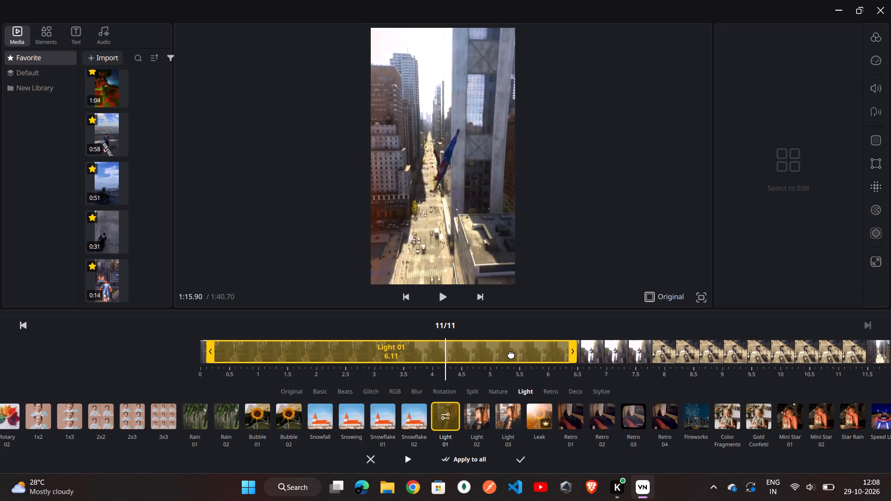
pyautogui.hscroll(-4, 511, 354)
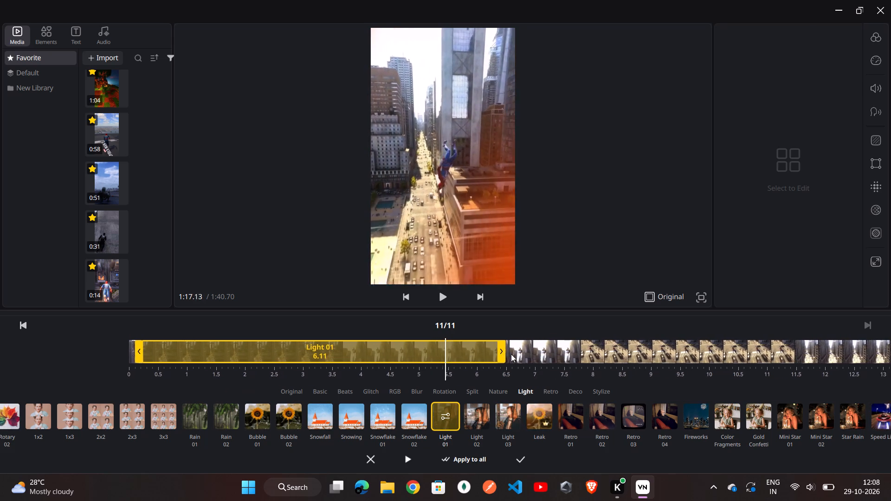
pyautogui.hscroll(-3, 511, 354)
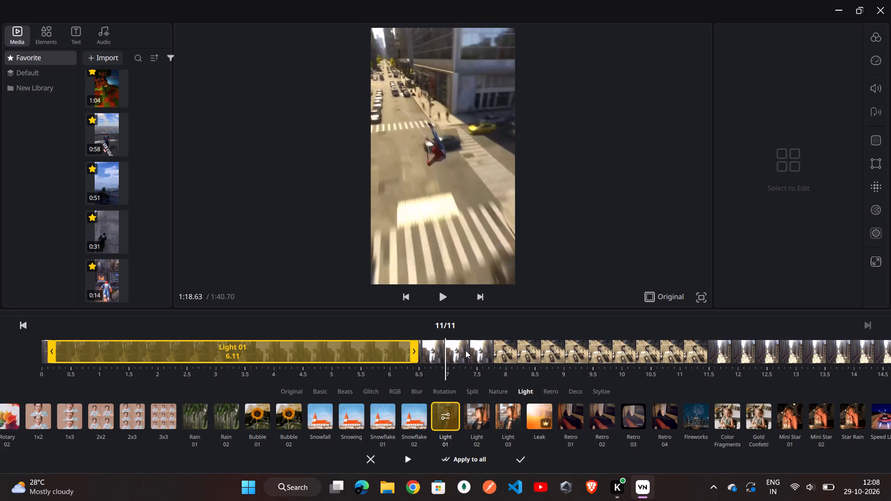
pyautogui.moveTo(413, 351); pyautogui.dragTo(500, 351)
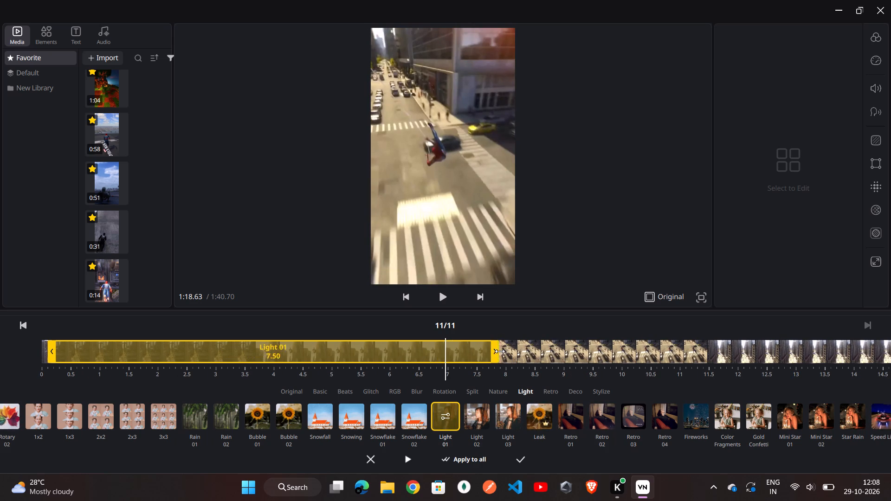
pyautogui.moveTo(500, 351); pyautogui.dragTo(544, 338)
pyautogui.hscroll(-1, 544, 335)
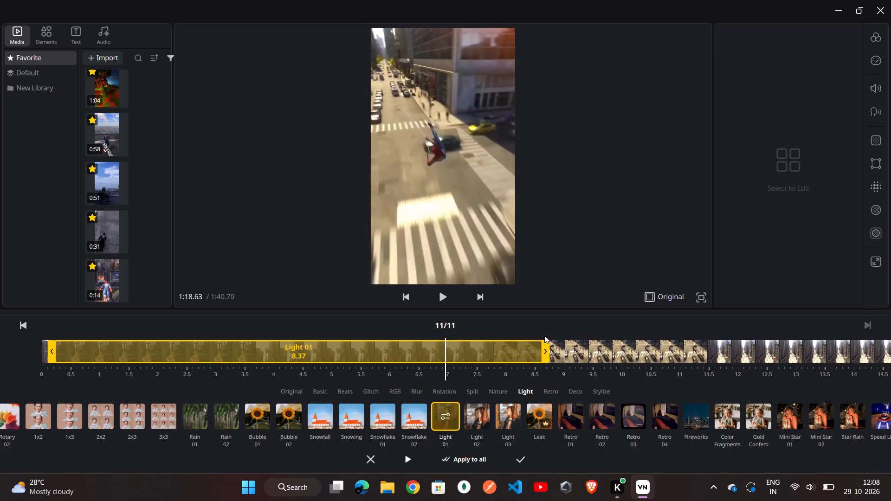
pyautogui.hscroll(-3, 544, 335)
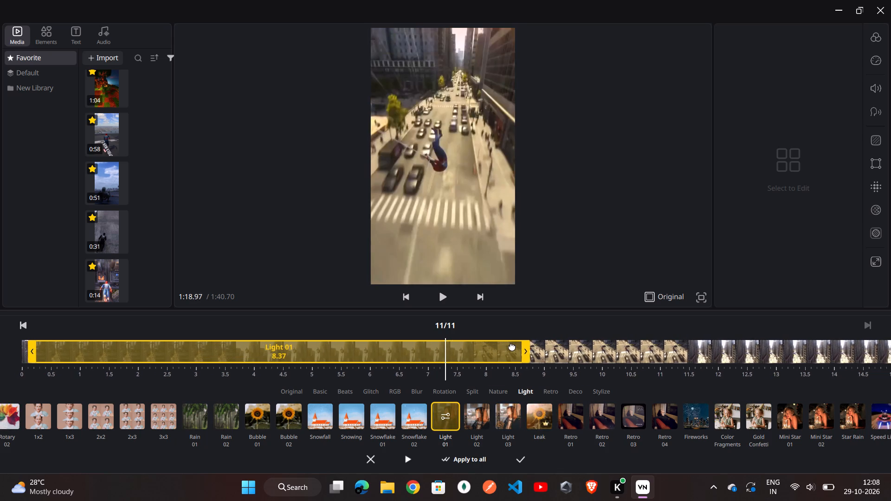
pyautogui.hscroll(-2, 512, 346)
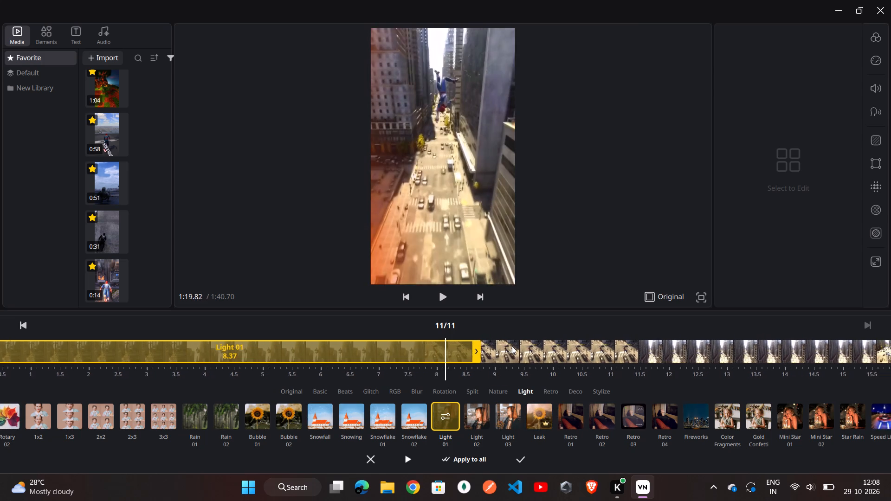
pyautogui.hscroll(-1, 512, 346)
pyautogui.moveTo(456, 353); pyautogui.dragTo(458, 352)
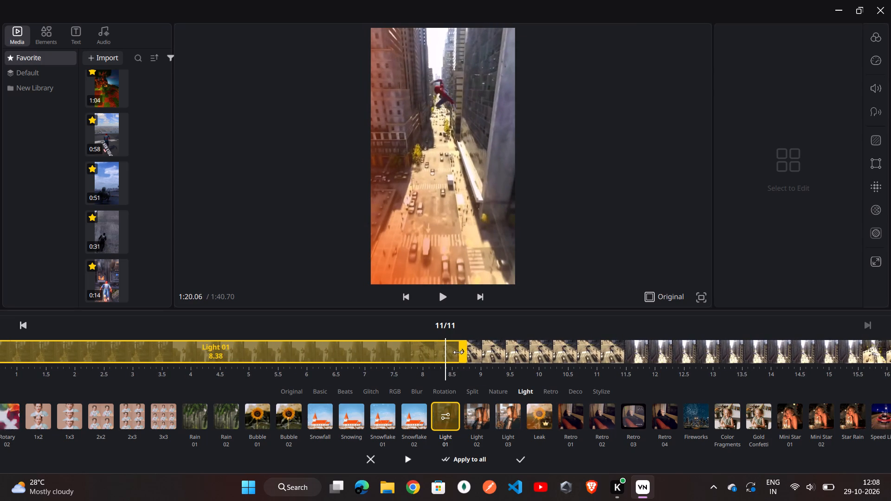
pyautogui.moveTo(458, 352); pyautogui.dragTo(656, 345)
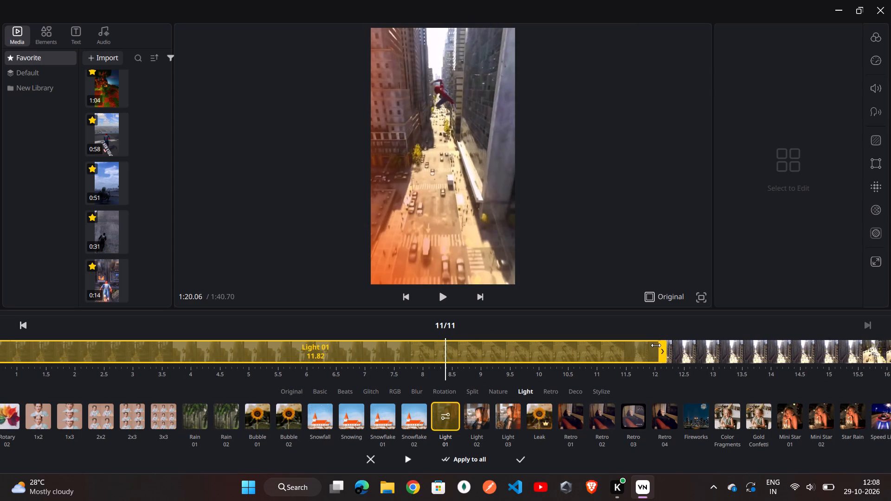
pyautogui.moveTo(656, 345); pyautogui.dragTo(687, 354)
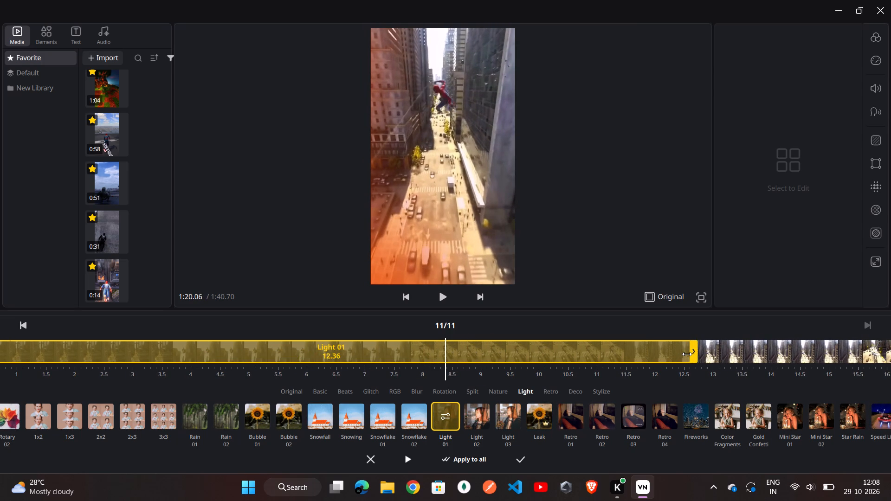
pyautogui.moveTo(687, 354); pyautogui.dragTo(774, 356)
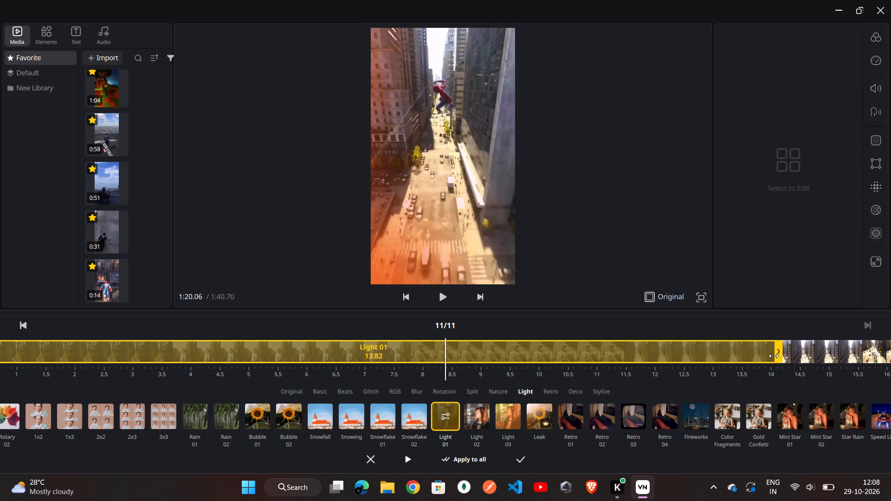
pyautogui.moveTo(774, 356); pyautogui.dragTo(890, 358)
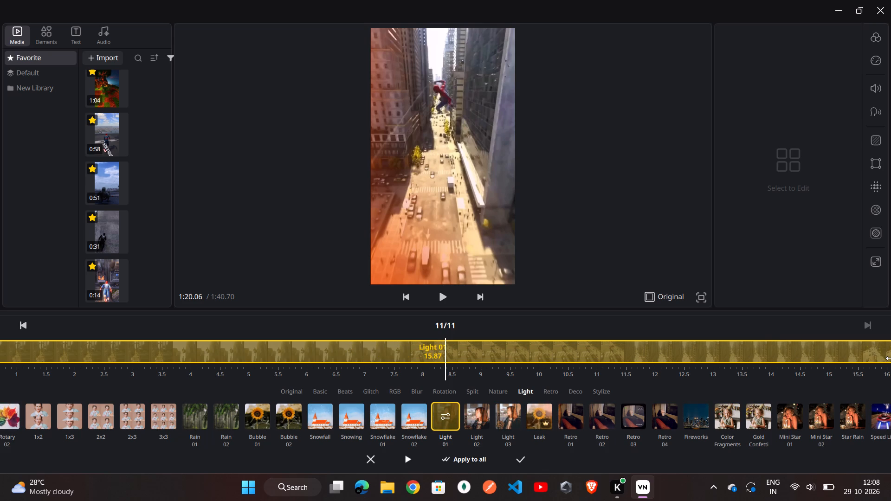
pyautogui.click(522, 458)
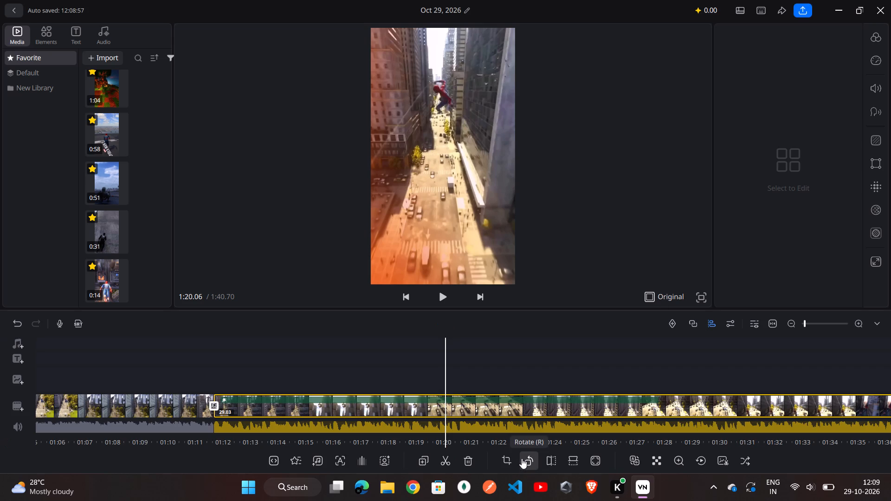
# Play through the final clip and apply a Black ending transition with a duration of 0.8 at its end.
pyautogui.click(451, 296)
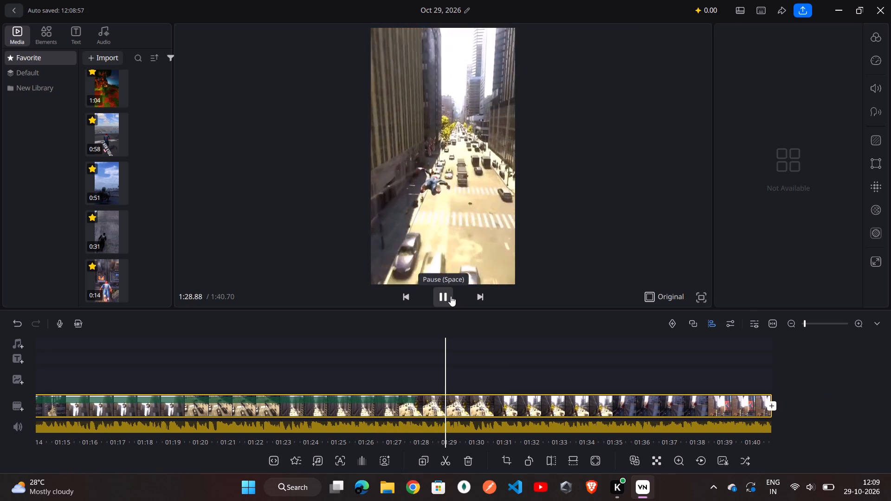
pyautogui.click(451, 296)
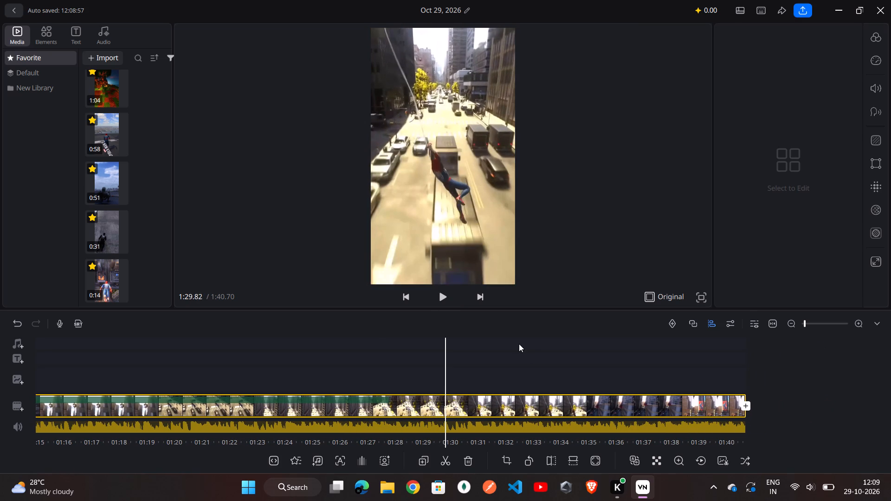
pyautogui.click(746, 406)
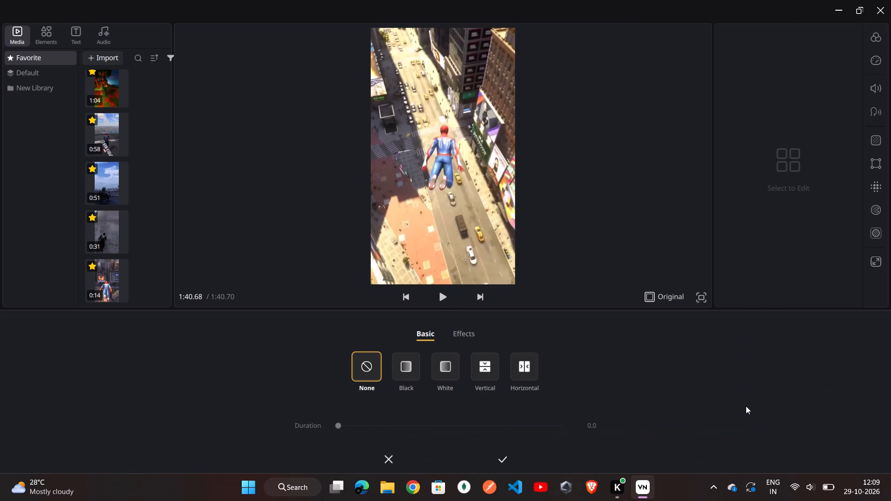
pyautogui.click(442, 370)
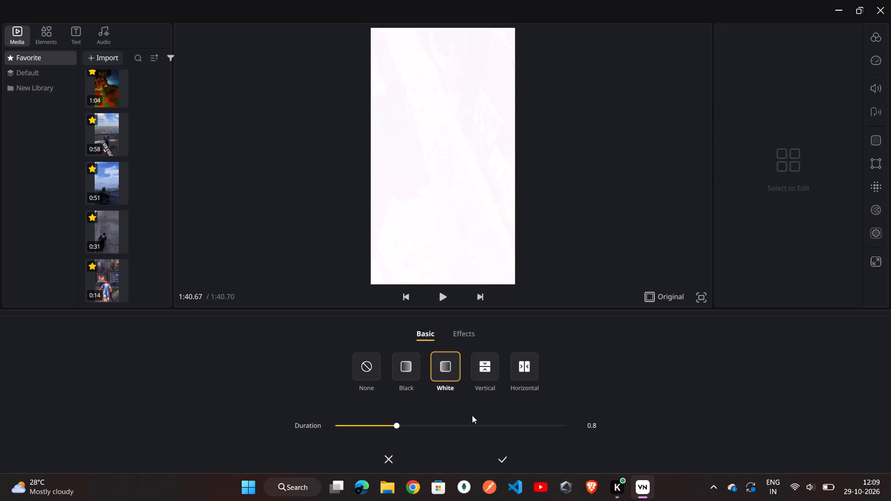
pyautogui.click(414, 367)
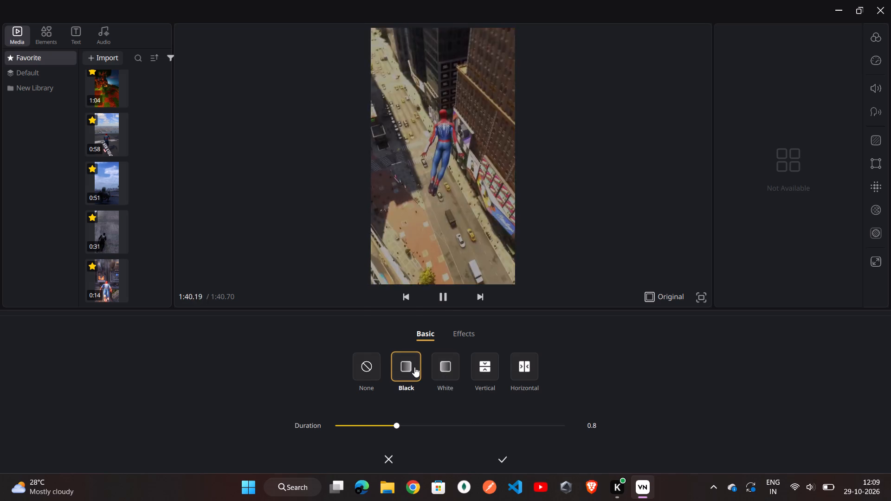
pyautogui.click(502, 460)
# Review the final clip's footage with the Light 01 effect between about 1:13 and 1:29.
pyautogui.hscroll(4, 447, 376)
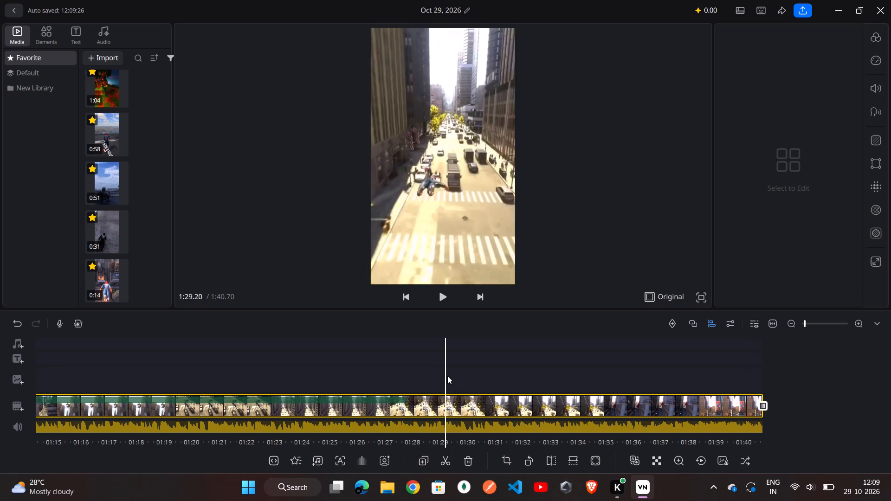
pyautogui.hscroll(16, 447, 376)
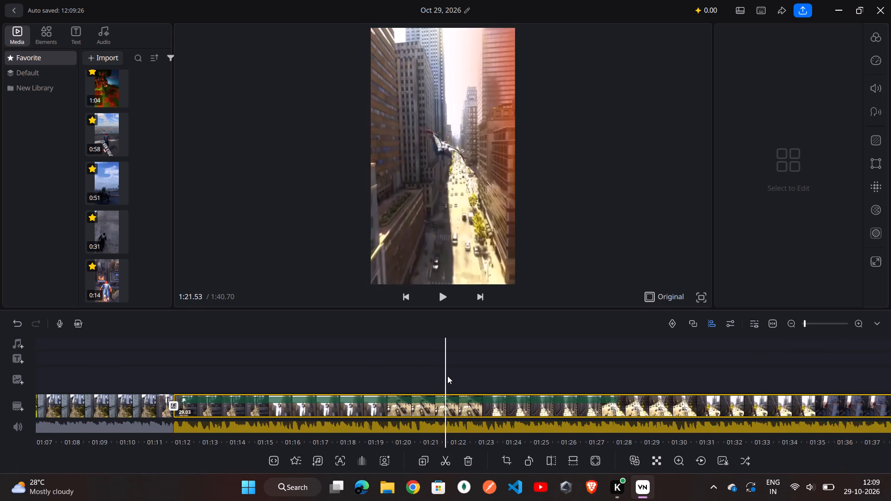
pyautogui.hscroll(6, 447, 376)
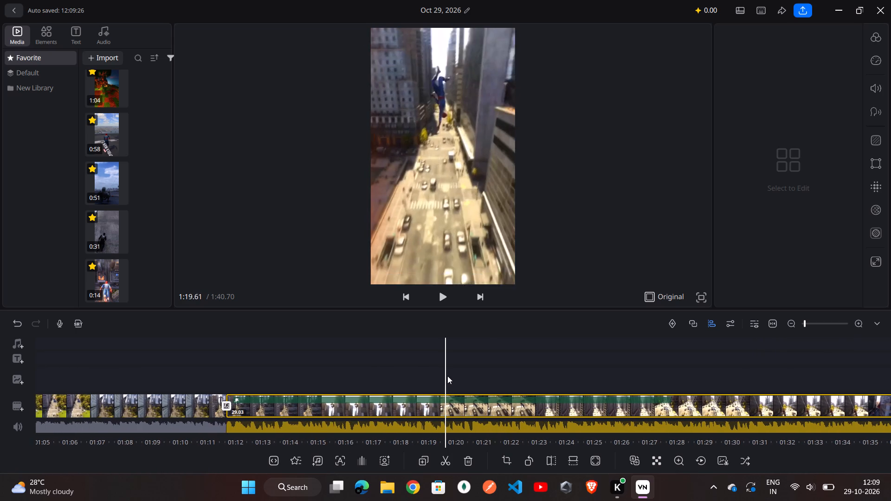
pyautogui.hscroll(6, 447, 376)
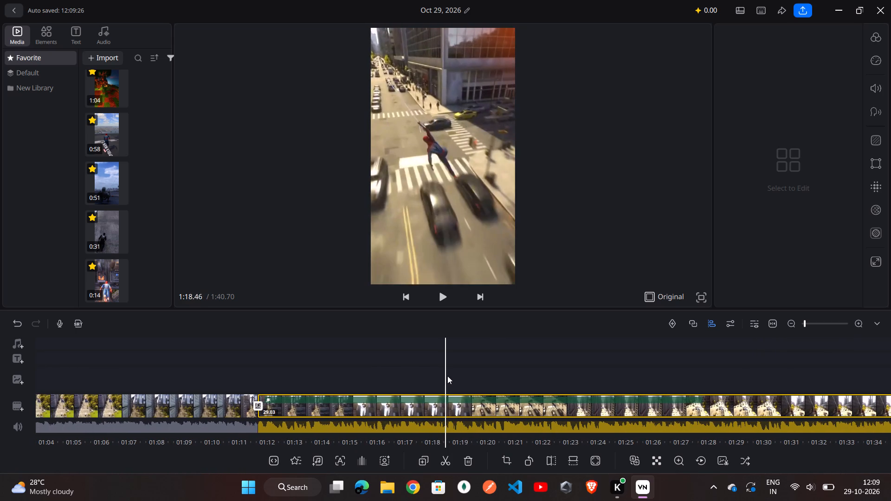
pyautogui.hscroll(5, 447, 376)
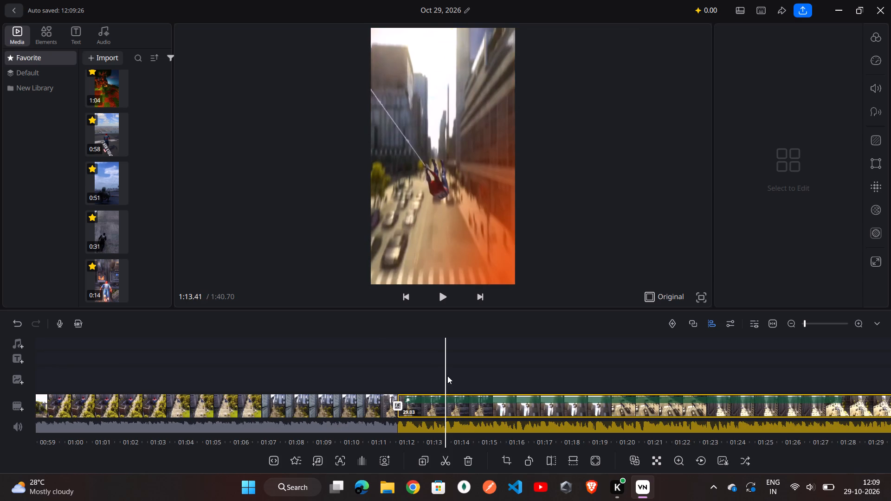
pyautogui.hscroll(-3, 447, 376)
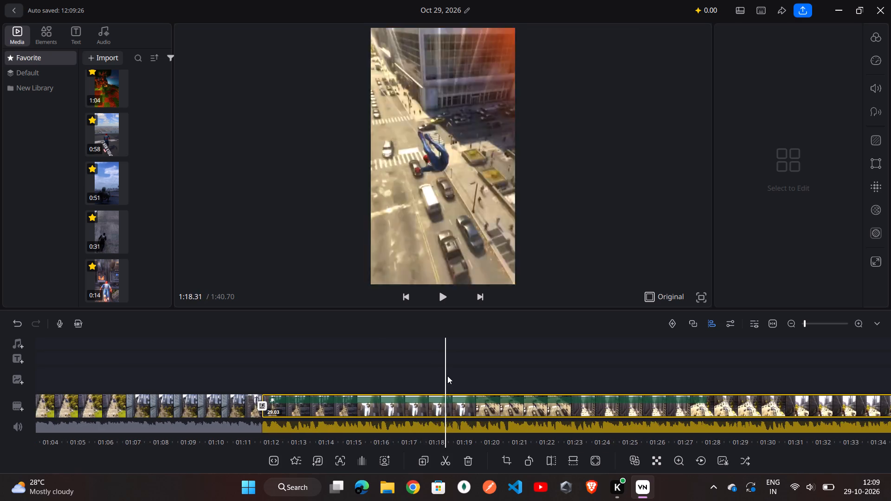
pyautogui.hscroll(-3, 447, 376)
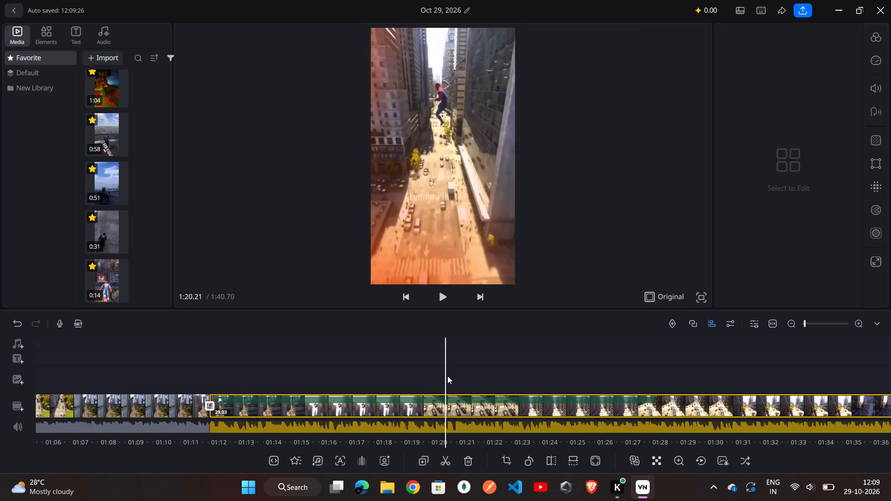
pyautogui.hscroll(-1, 447, 376)
pyautogui.hscroll(3, 447, 376)
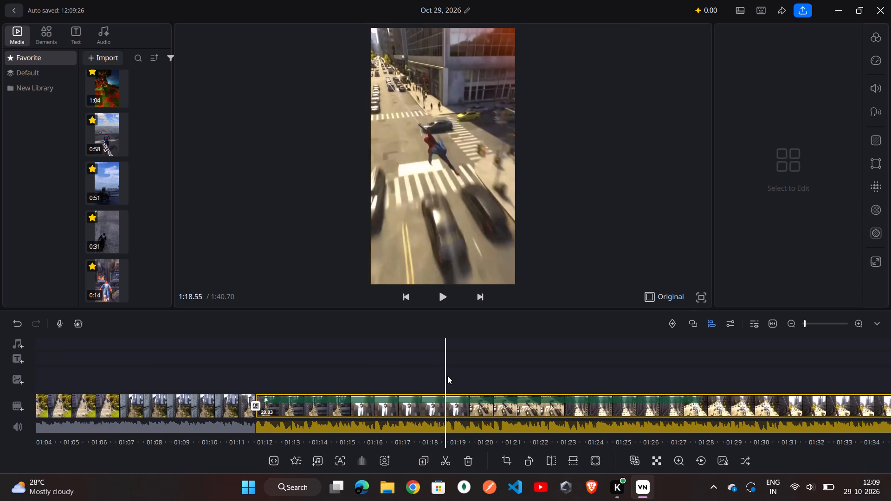
pyautogui.hscroll(4, 447, 376)
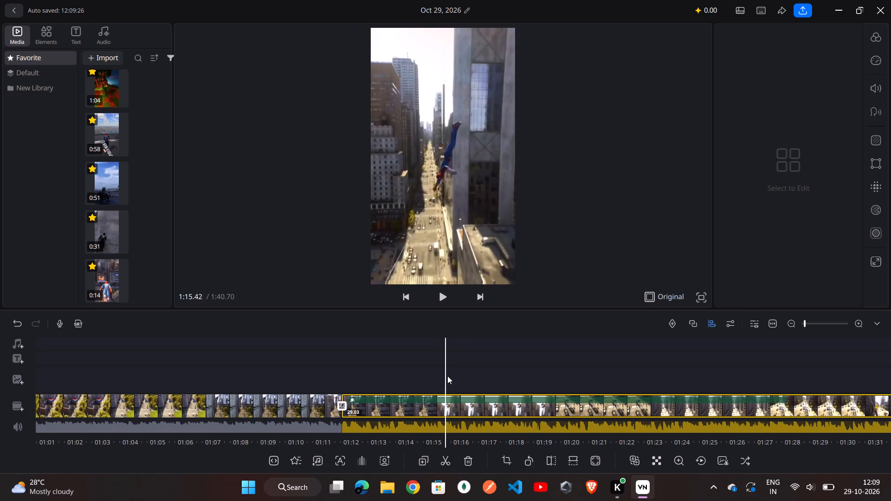
# Split the final 29.03-second clip at 1:25.93.
pyautogui.hscroll(-1, 447, 376)
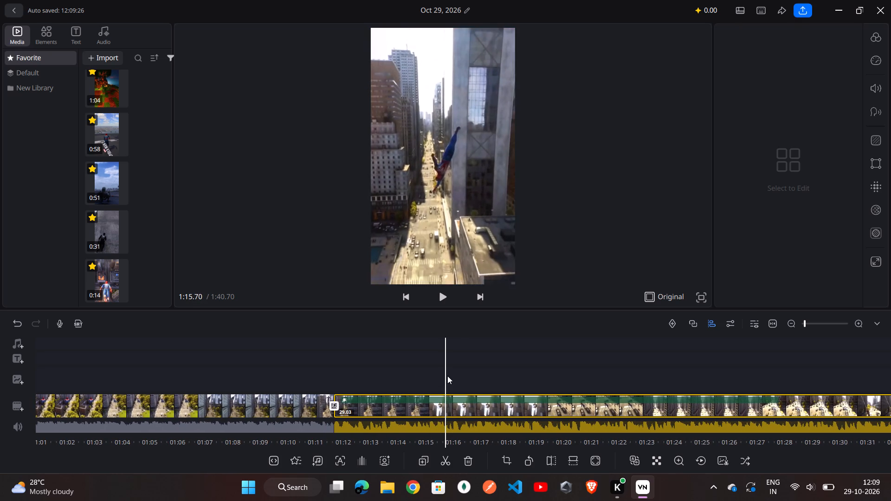
pyautogui.hscroll(7, 447, 376)
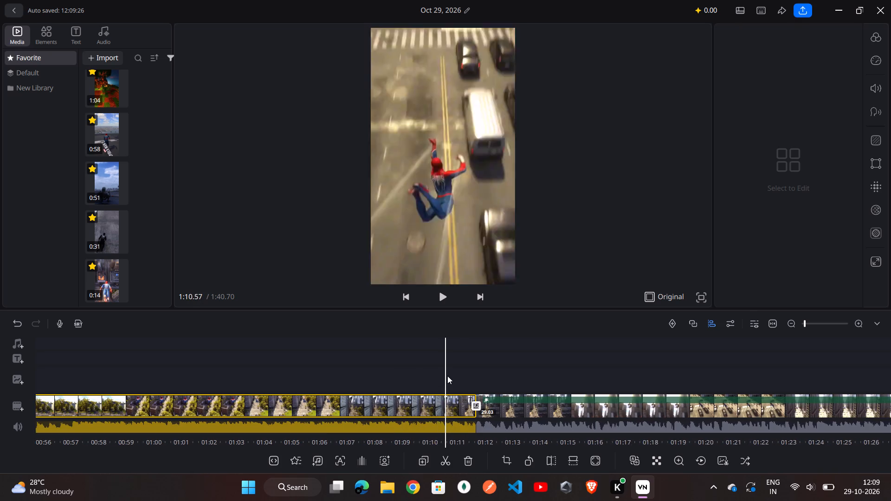
pyautogui.hscroll(-10, 447, 376)
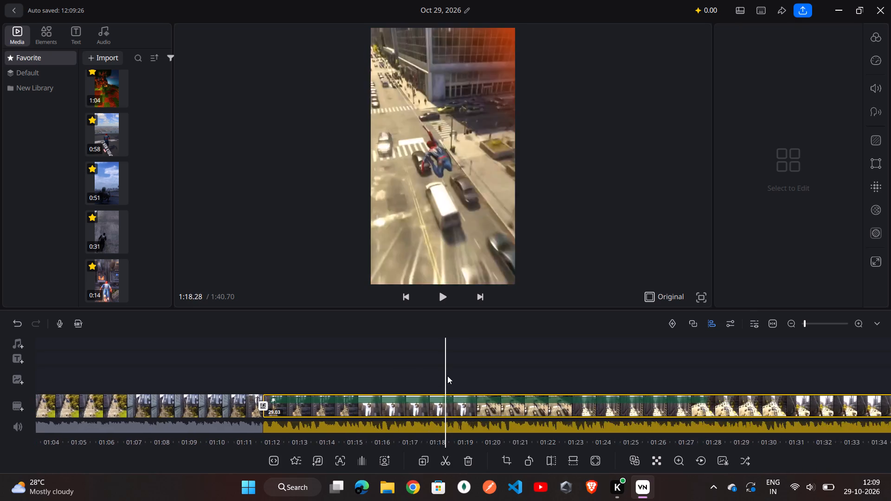
pyautogui.hscroll(-1, 447, 376)
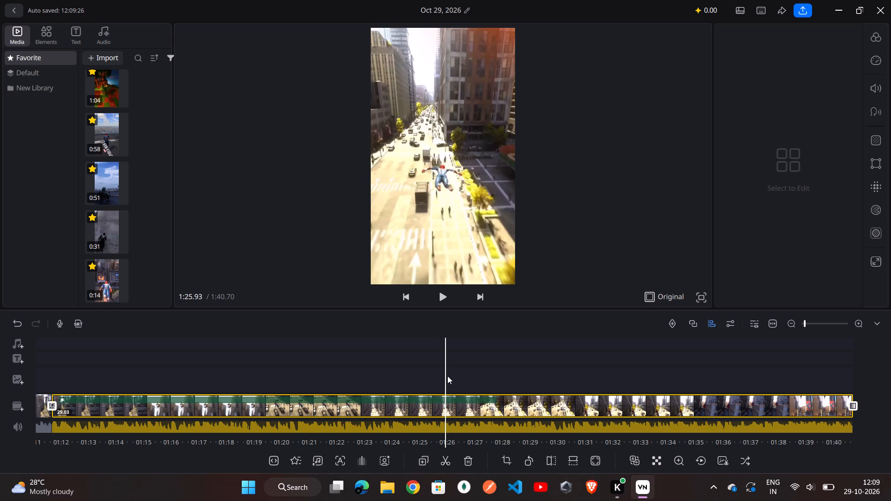
pyautogui.click(445, 457)
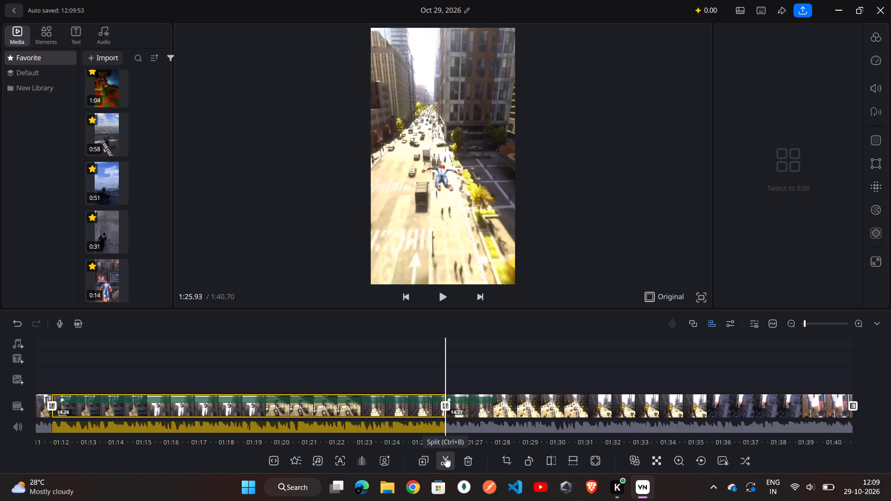
# Split the 14.26-second clip at 1:18.30 into parts of 6.63 and 7.63 seconds.
pyautogui.hscroll(4, 414, 423)
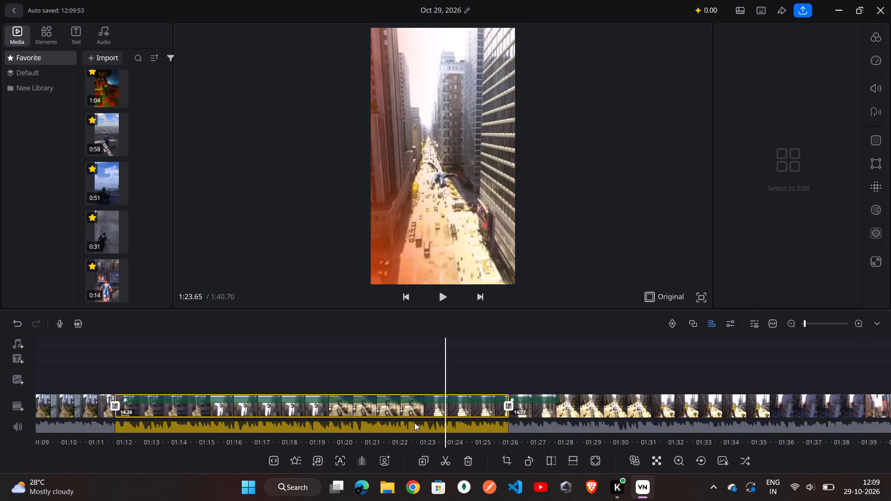
pyautogui.hscroll(2, 414, 423)
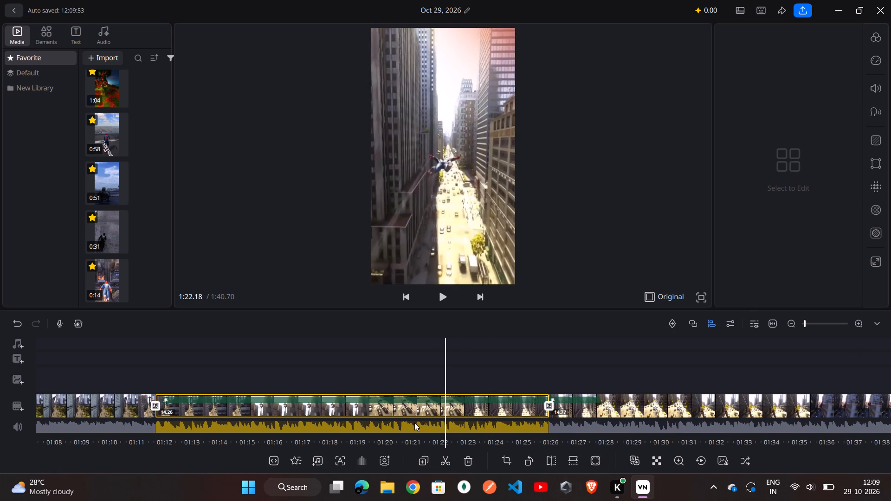
pyautogui.hscroll(3, 414, 423)
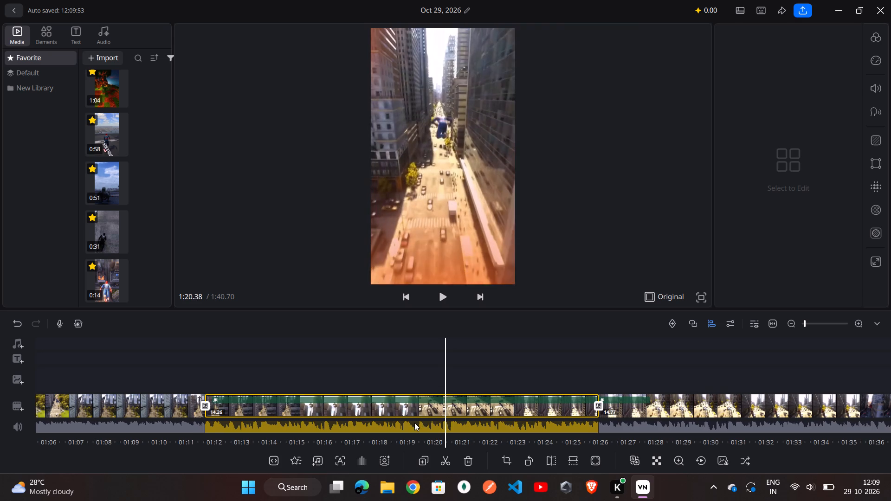
pyautogui.hscroll(2, 414, 423)
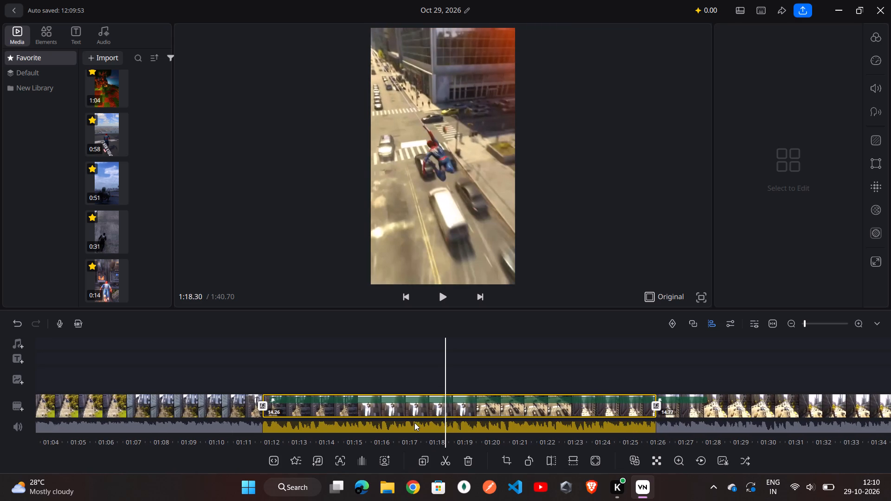
pyautogui.hscroll(1, 414, 423)
pyautogui.hotkey('ctrl', 'b')
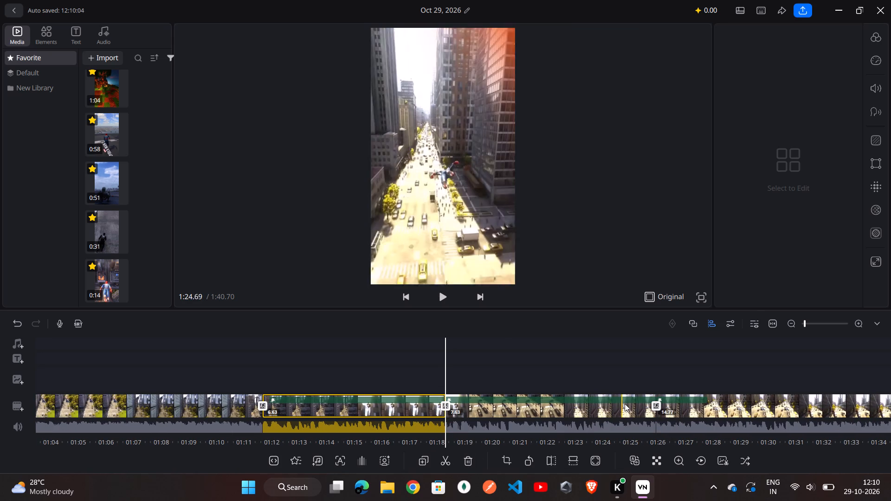
# Split the last 14.77-second clip at about 1:34.3, leaving a first part of 8.34 seconds.
pyautogui.hscroll(-5, 625, 404)
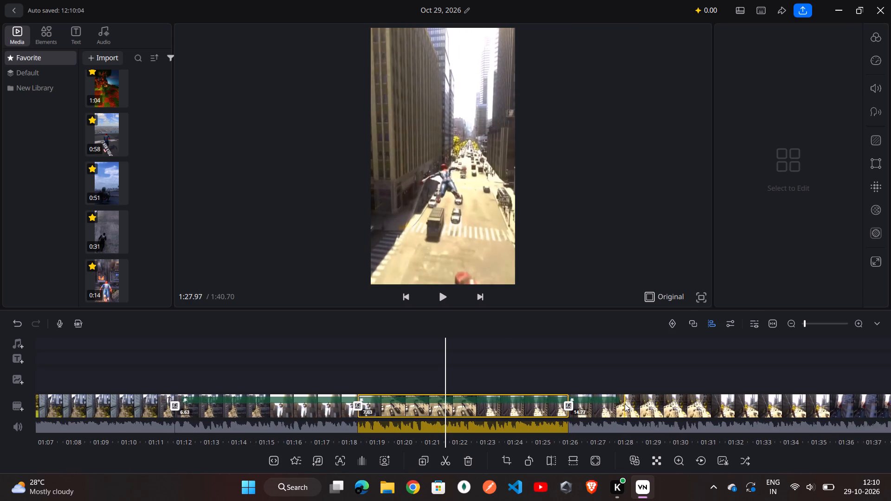
pyautogui.hscroll(-5, 625, 404)
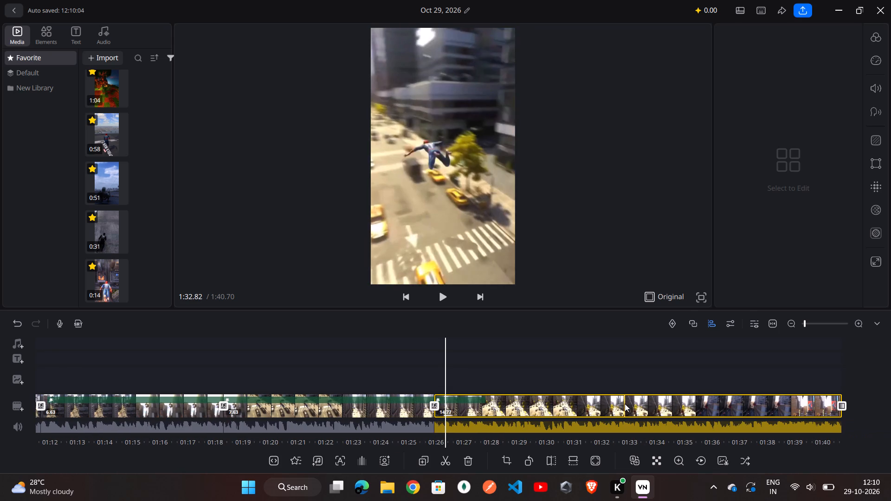
pyautogui.hscroll(-4, 625, 404)
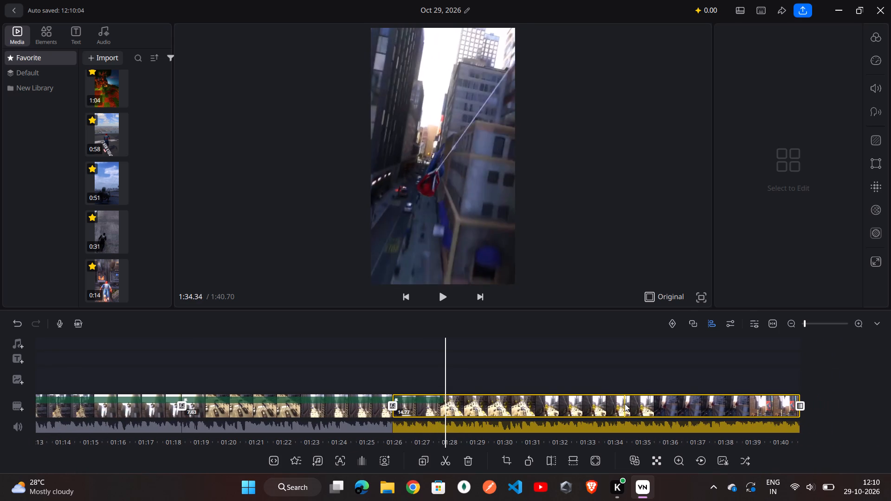
pyautogui.hscroll(-5, 625, 404)
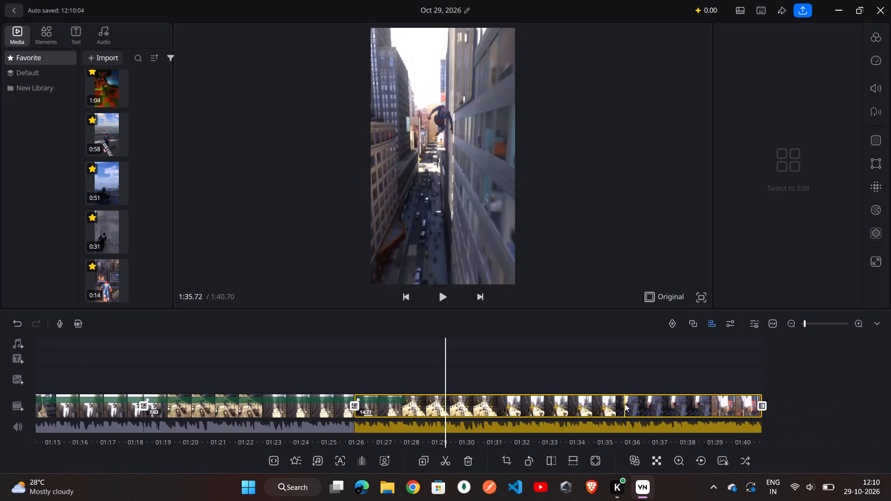
pyautogui.hscroll(-4, 625, 404)
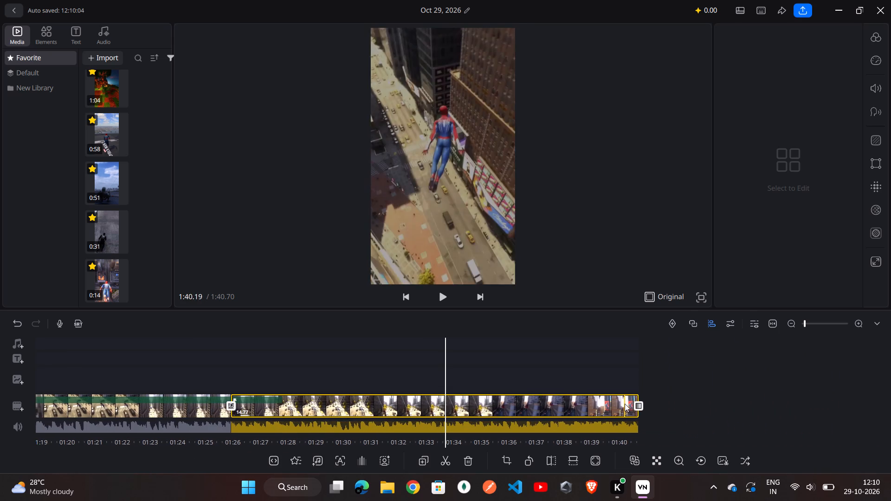
pyautogui.hscroll(-1, 625, 404)
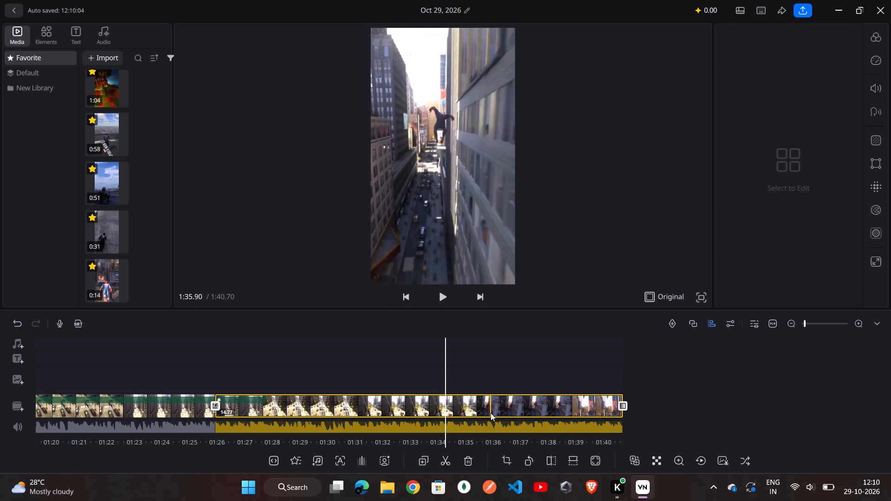
pyautogui.hotkey('ctrl', 'b')
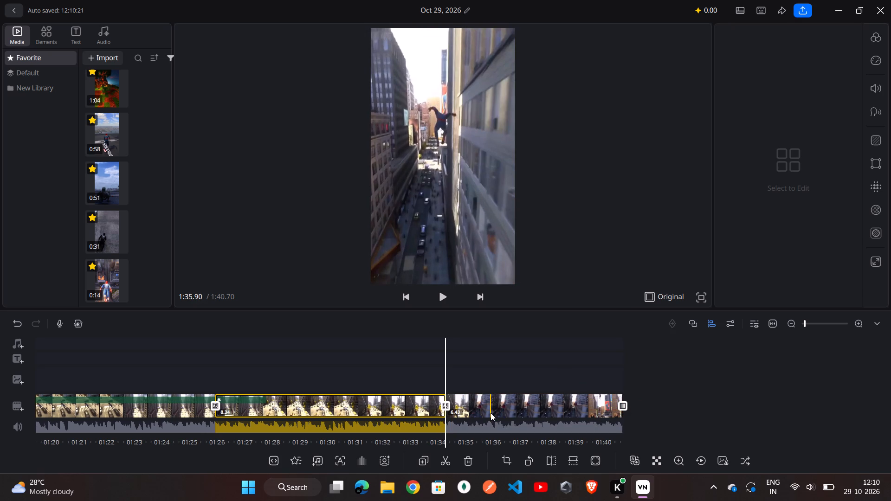
# Move the SpiderMan Edits title along the text track so that it ends at the end of the video, at 1:40.70.
pyautogui.hscroll(-3, 491, 413)
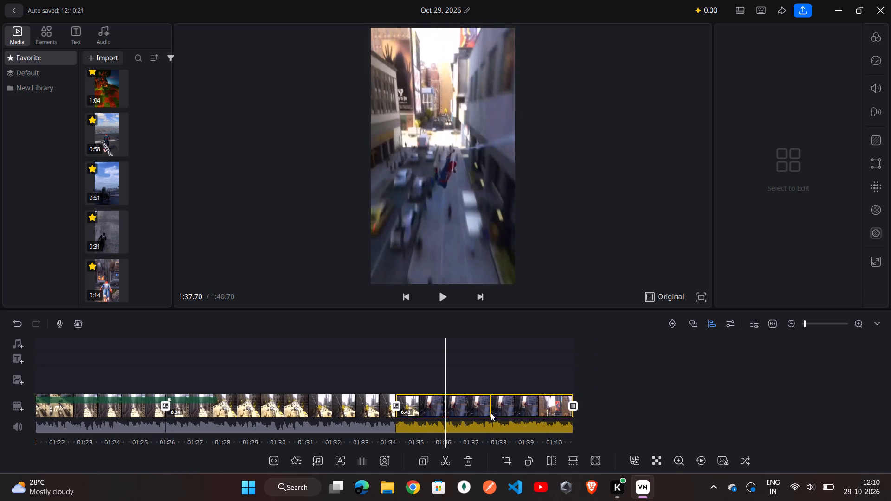
pyautogui.hscroll(-1, 491, 413)
pyautogui.hscroll(2, 491, 413)
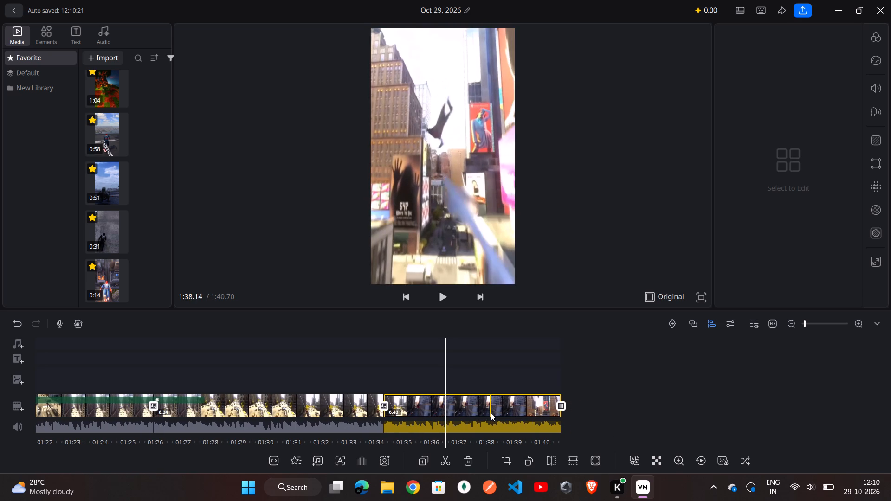
pyautogui.hscroll(13, 491, 413)
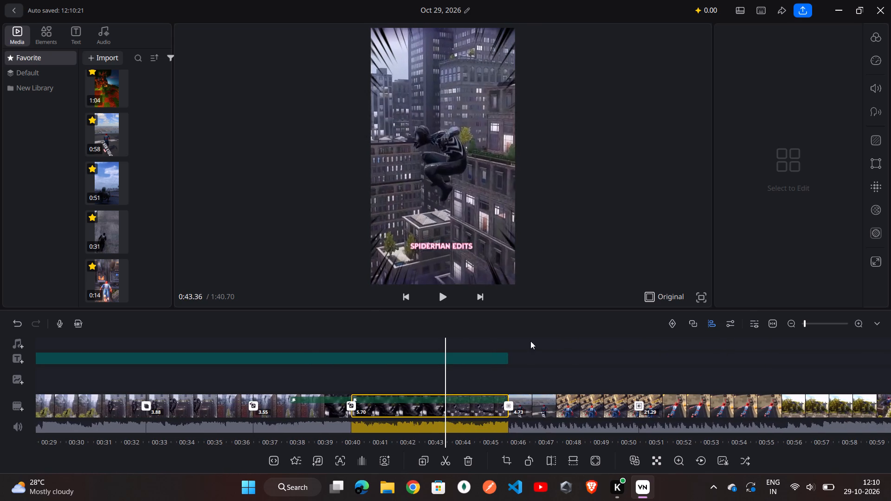
pyautogui.click(502, 354)
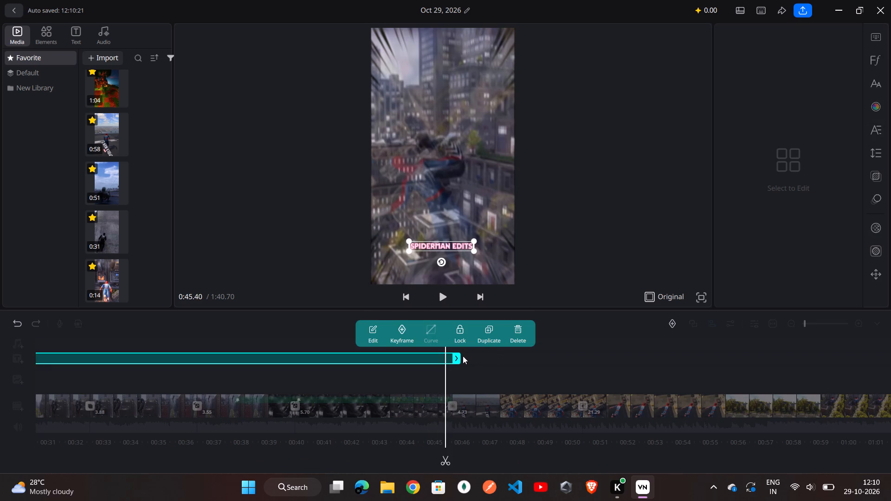
pyautogui.moveTo(452, 357); pyautogui.dragTo(452, 357)
pyautogui.moveTo(452, 357); pyautogui.dragTo(815, 382)
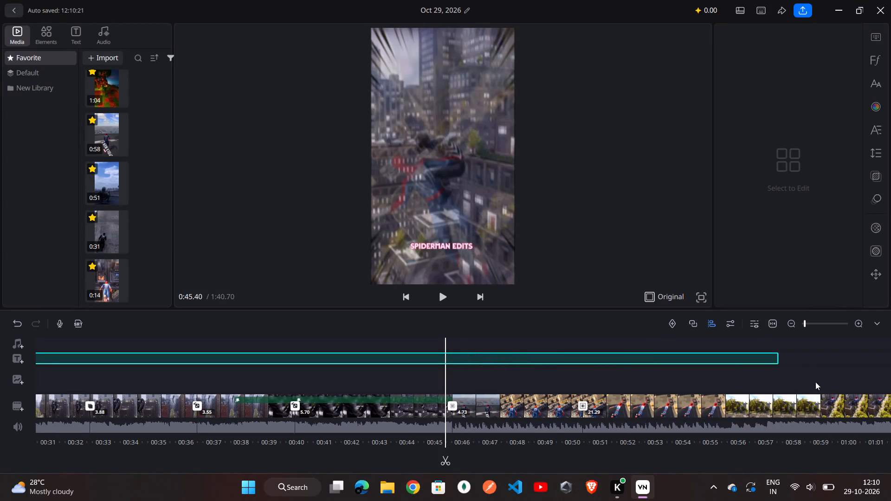
pyautogui.moveTo(815, 382); pyautogui.dragTo(885, 394)
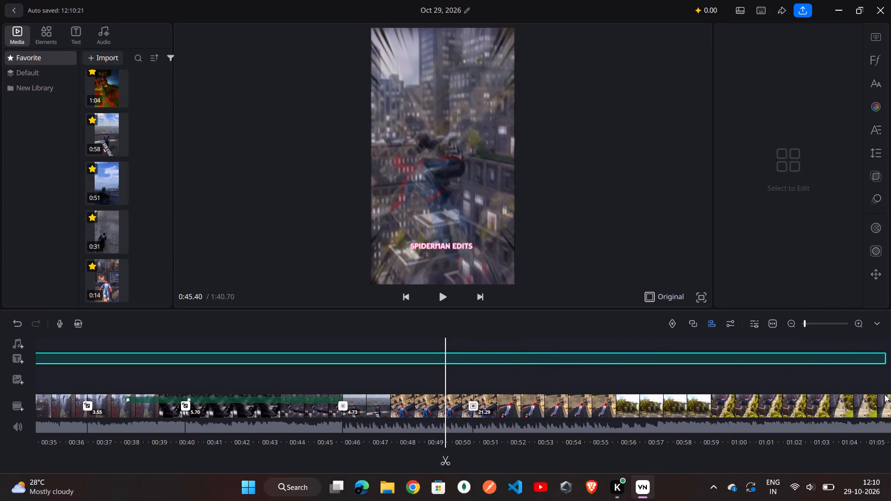
pyautogui.moveTo(885, 394); pyautogui.dragTo(887, 373)
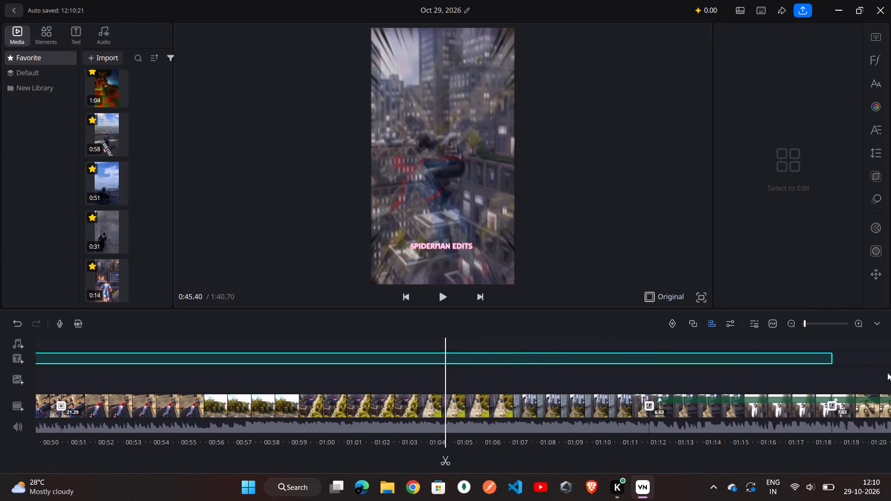
pyautogui.moveTo(887, 373); pyautogui.dragTo(885, 368)
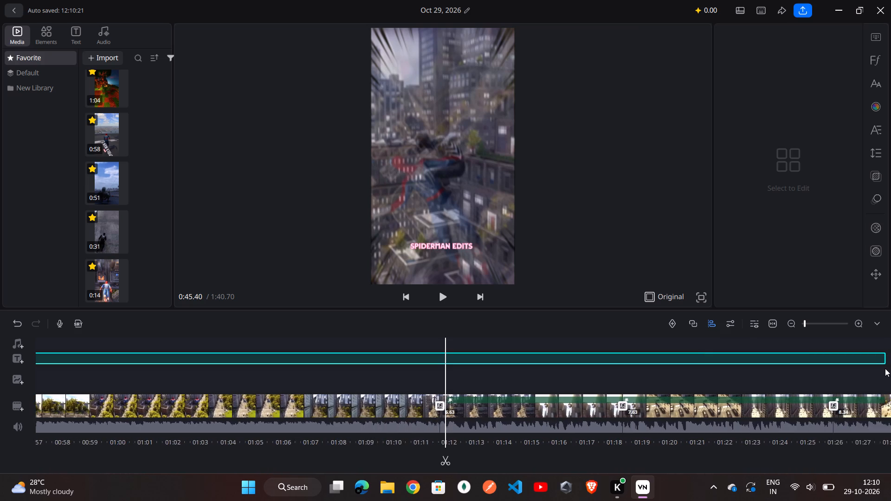
pyautogui.moveTo(885, 368); pyautogui.dragTo(884, 369)
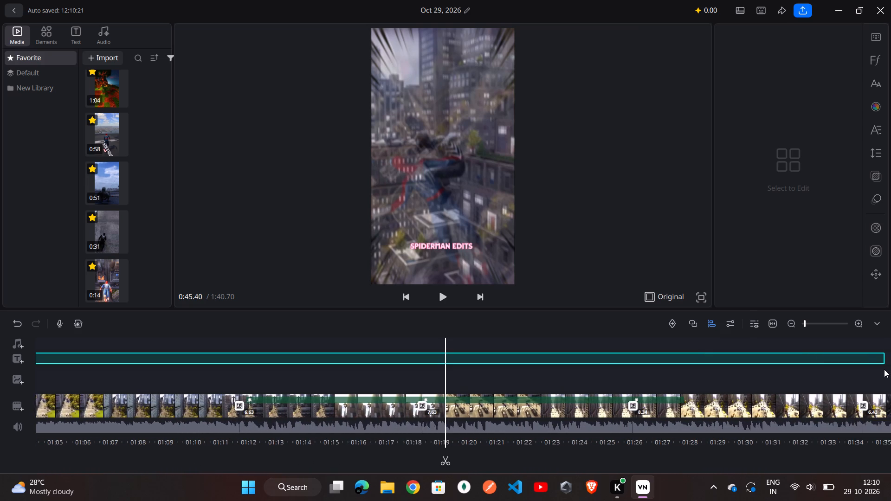
pyautogui.moveTo(884, 369); pyautogui.dragTo(884, 370)
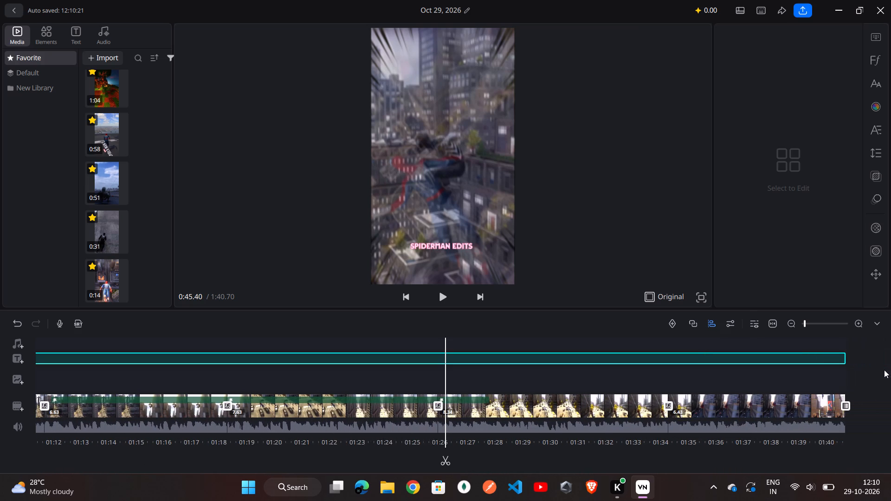
pyautogui.moveTo(884, 370); pyautogui.dragTo(809, 385)
pyautogui.click(743, 371)
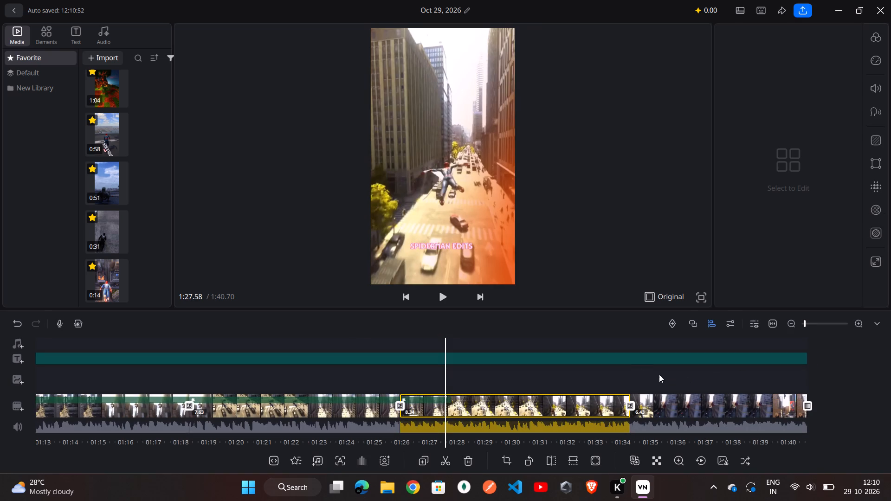
# Review the footage with the SpiderMan Edits title backwards from about 1:27 to 1:08.
pyautogui.hscroll(6, 641, 370)
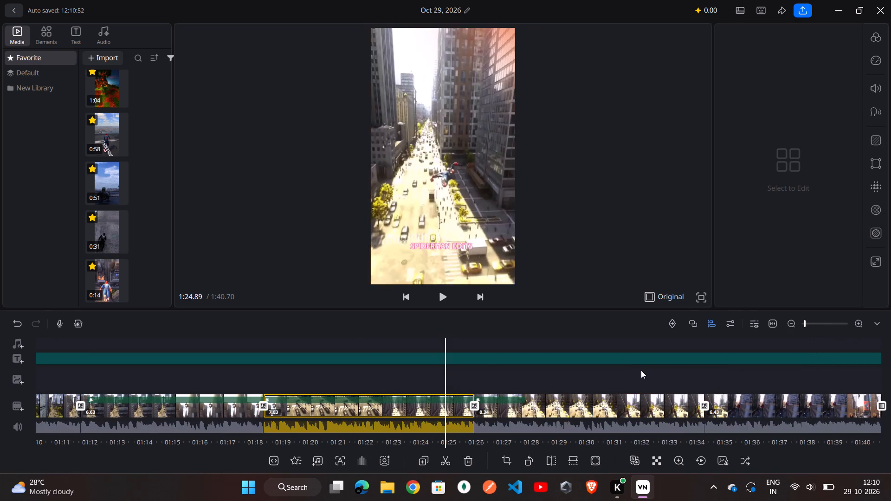
pyautogui.hscroll(7, 641, 370)
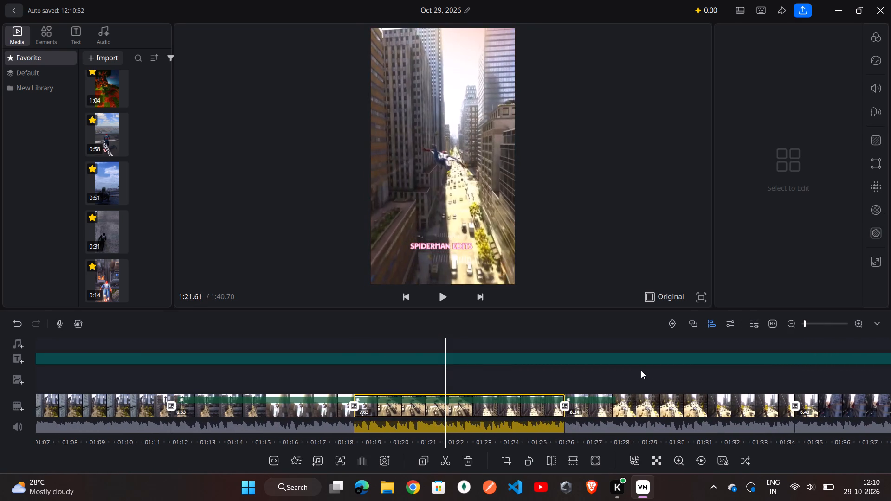
pyautogui.hscroll(7, 641, 370)
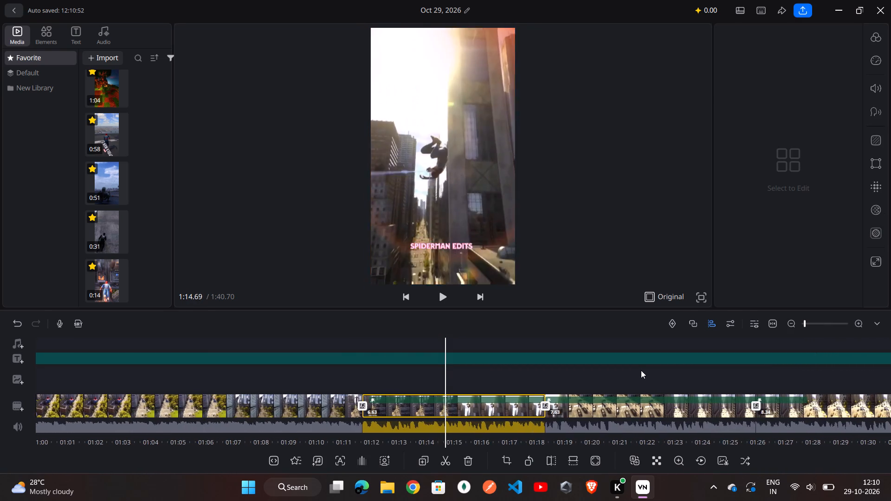
pyautogui.hscroll(6, 641, 370)
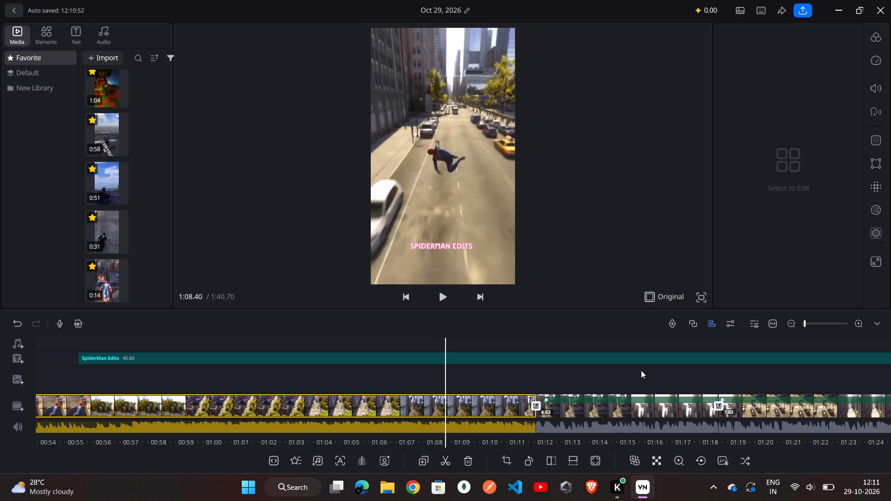
# Extend the start of the SpiderMan Edits title back to the beginning of the video, making it 100.70 seconds long.
pyautogui.hscroll(5, 641, 370)
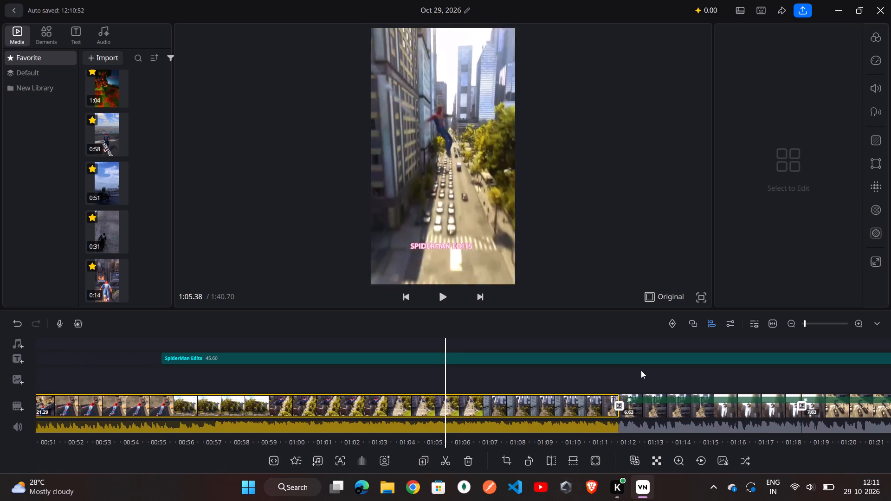
pyautogui.hscroll(6, 641, 370)
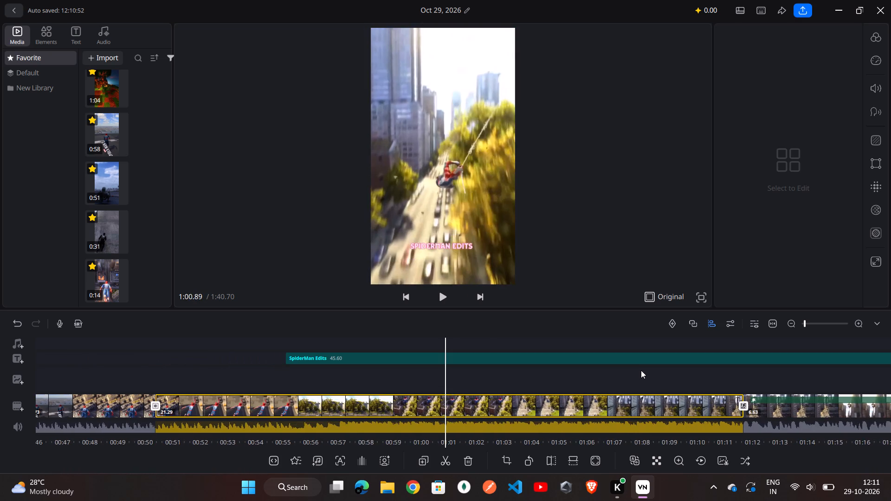
pyautogui.hscroll(2, 641, 370)
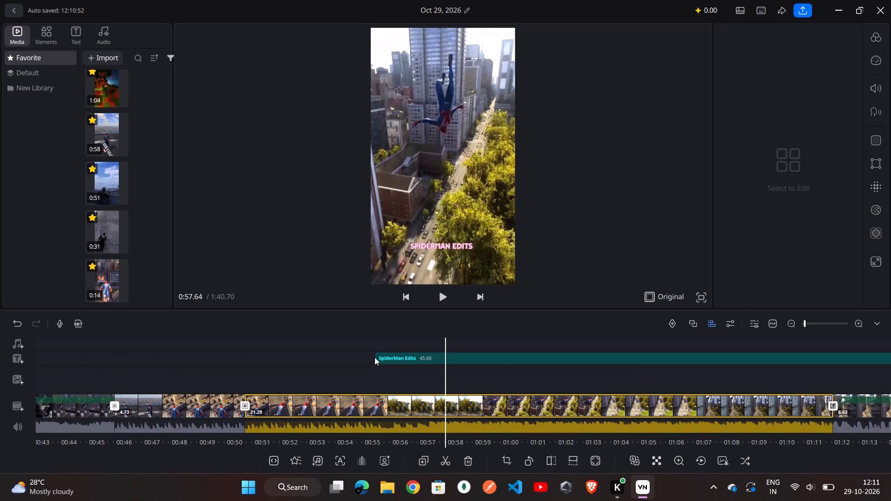
pyautogui.click(374, 357)
pyautogui.click(388, 356)
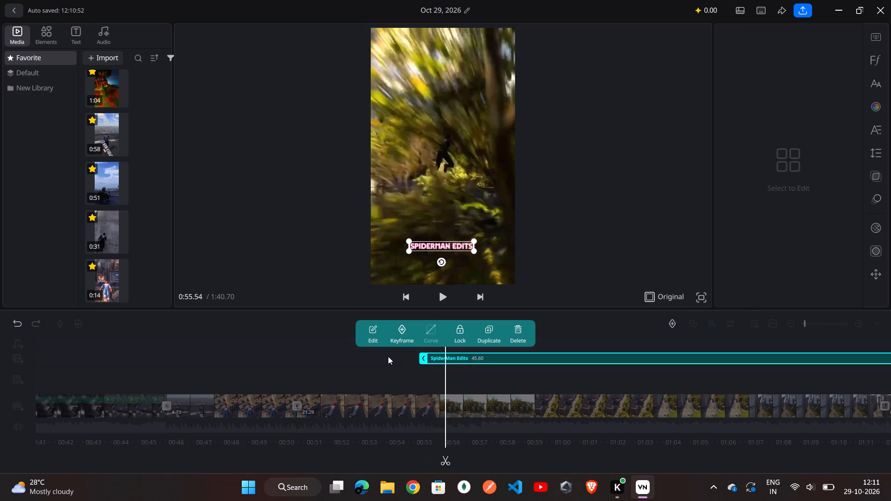
pyautogui.click(433, 358)
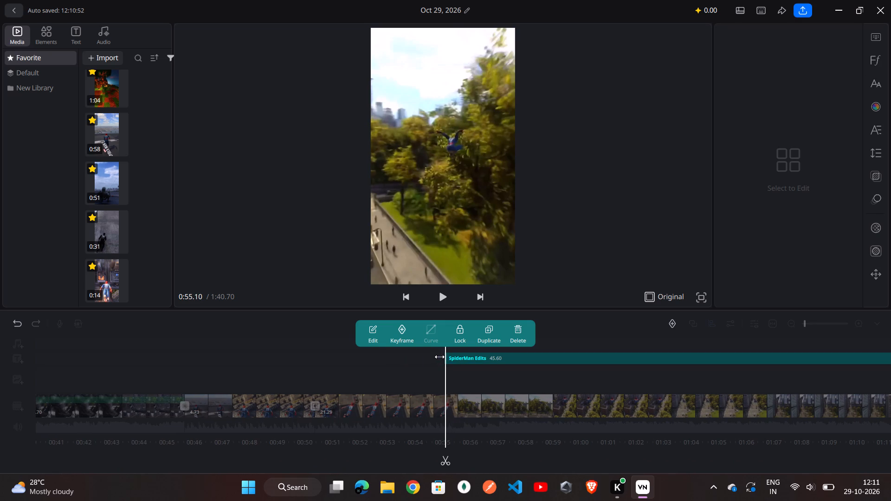
pyautogui.moveTo(443, 357); pyautogui.dragTo(189, 365)
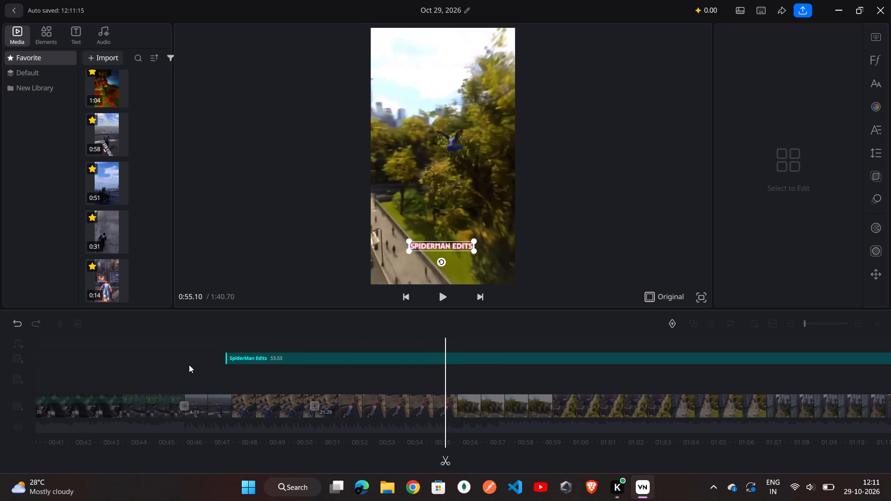
pyautogui.moveTo(189, 365); pyautogui.dragTo(0, 367)
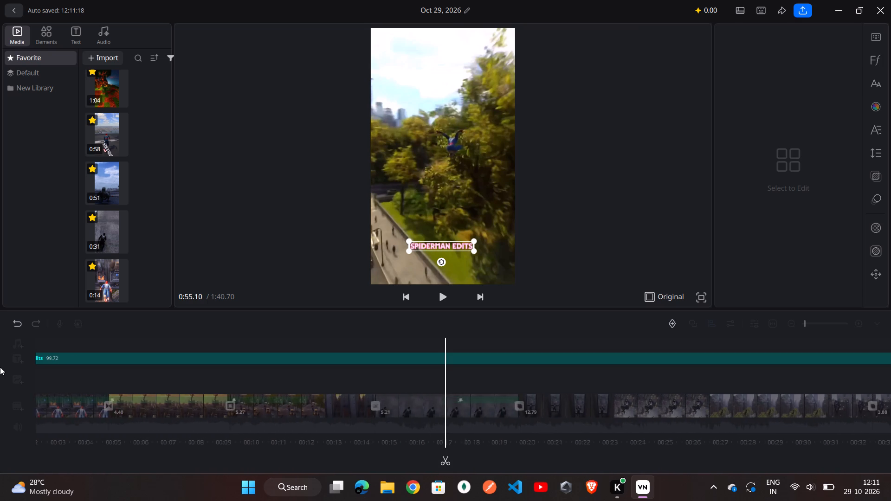
pyautogui.moveTo(0, 367); pyautogui.dragTo(73, 355)
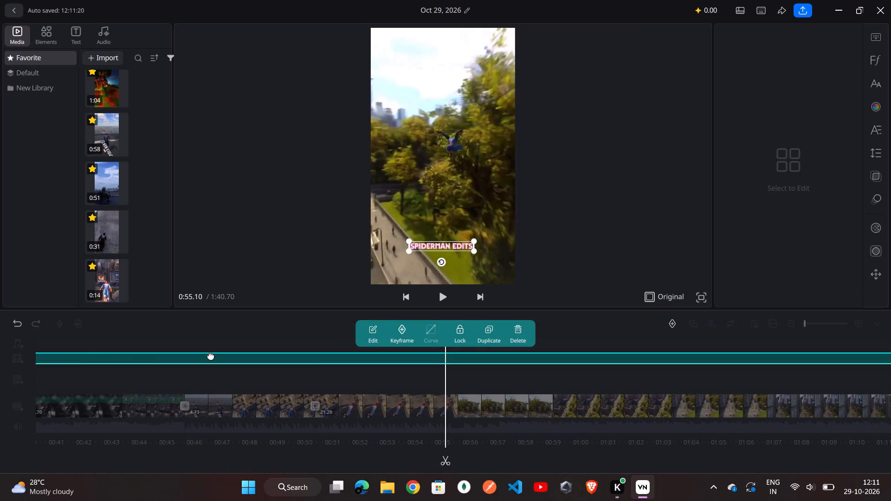
pyautogui.click(447, 361)
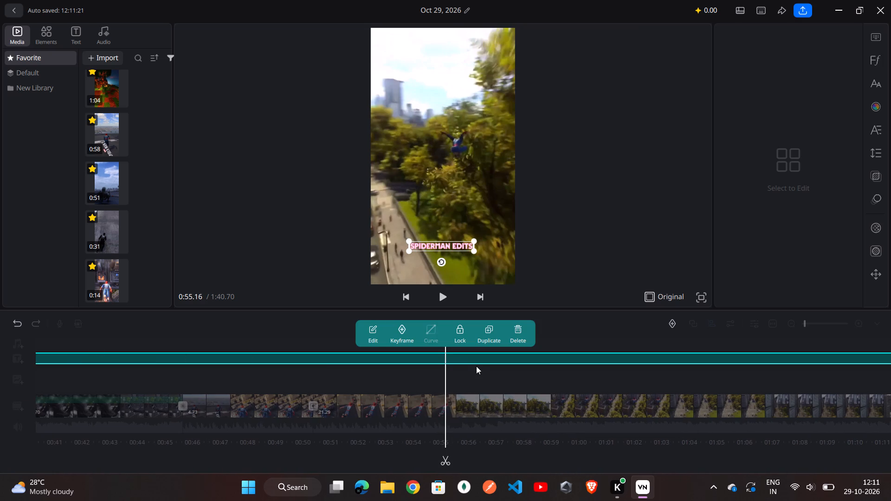
pyautogui.click(480, 369)
# Split the 8.34-second clip at 1:29.81 into parts of 3.89 and 4.46 seconds.
pyautogui.hscroll(-5, 480, 369)
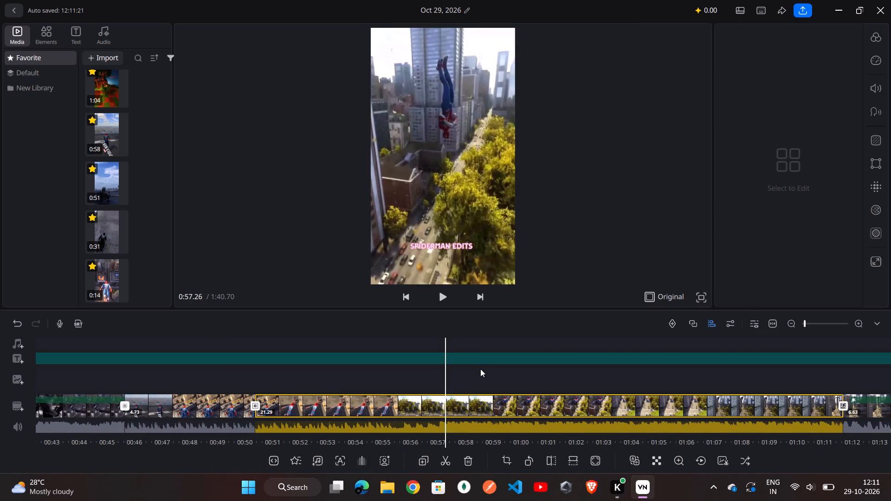
pyautogui.hscroll(-13, 480, 369)
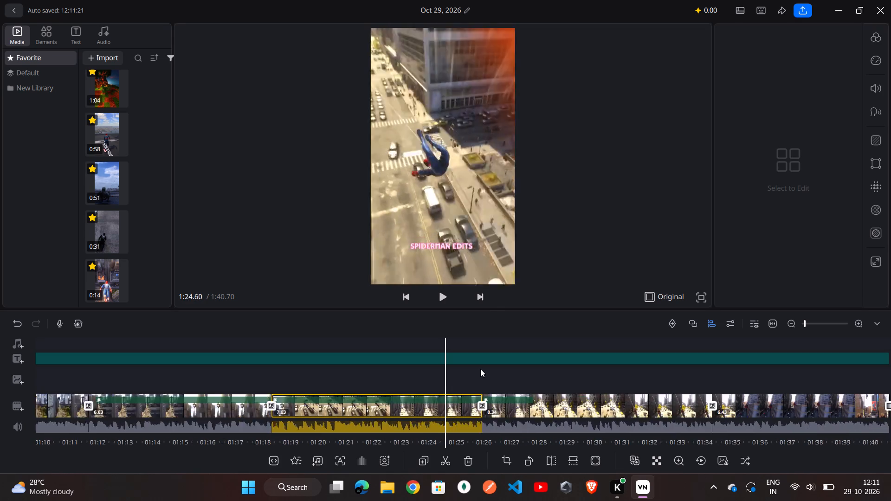
pyautogui.hscroll(-2, 480, 369)
pyautogui.hscroll(3, 480, 369)
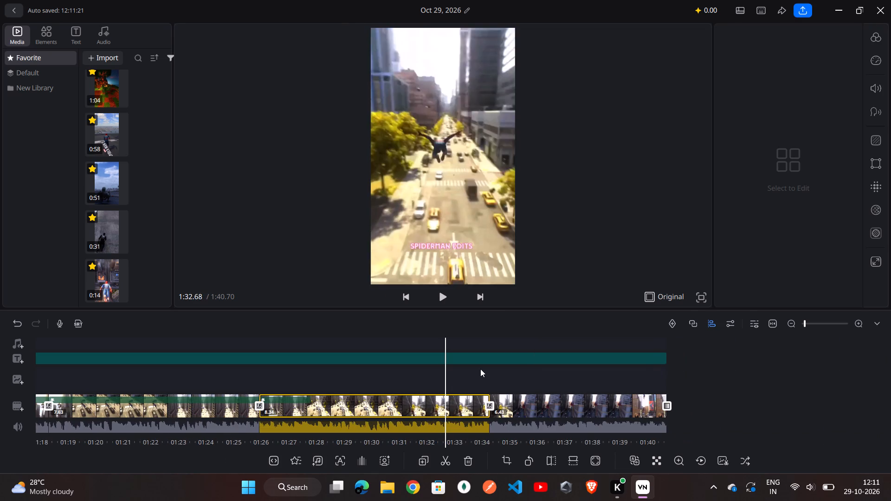
pyautogui.hscroll(3, 480, 369)
pyautogui.scroll(-1, 480, 369)
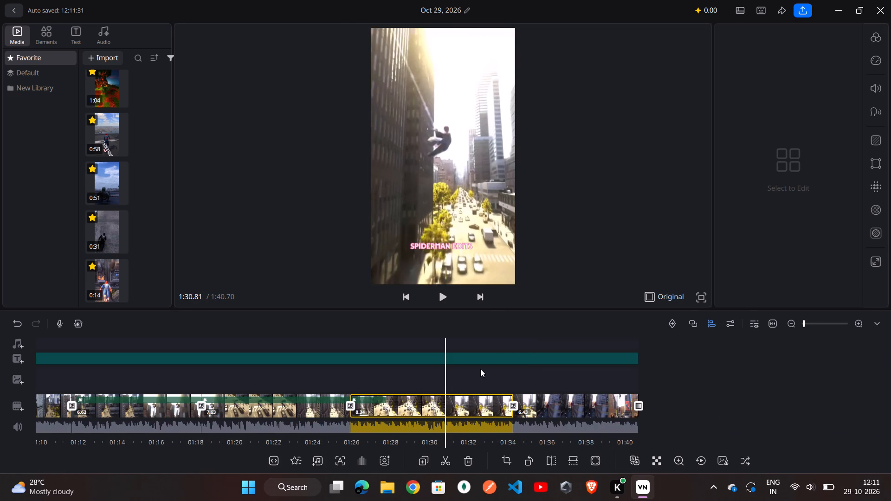
pyautogui.hscroll(1, 436, 409)
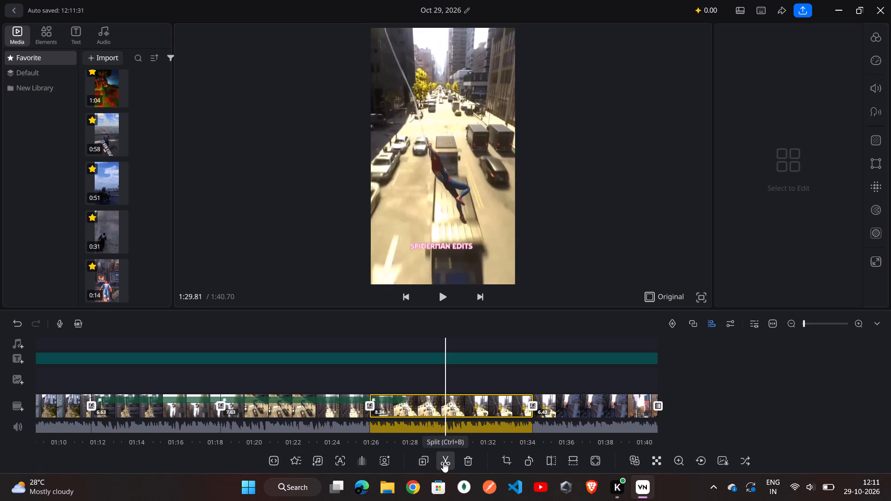
pyautogui.hotkey('ctrl', 'b')
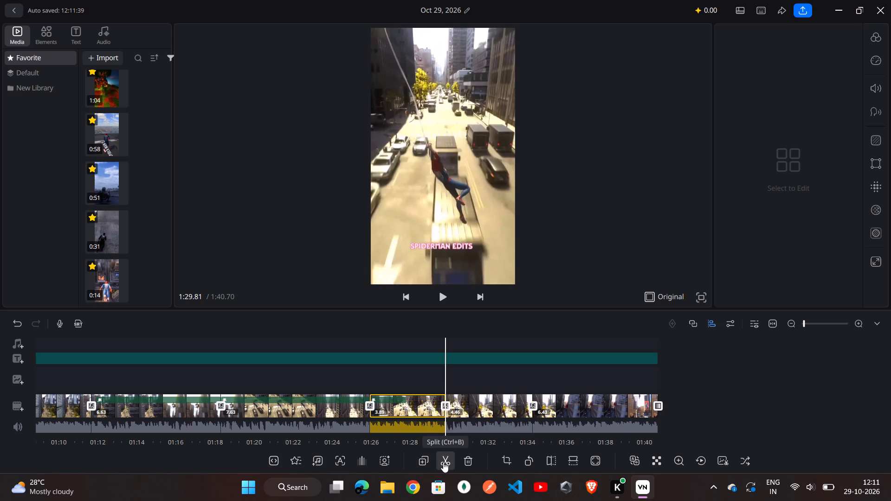
# Split the 7.63-second clip at about 1:22 into parts of 3.73 and 3.90 seconds.
pyautogui.hscroll(2, 538, 407)
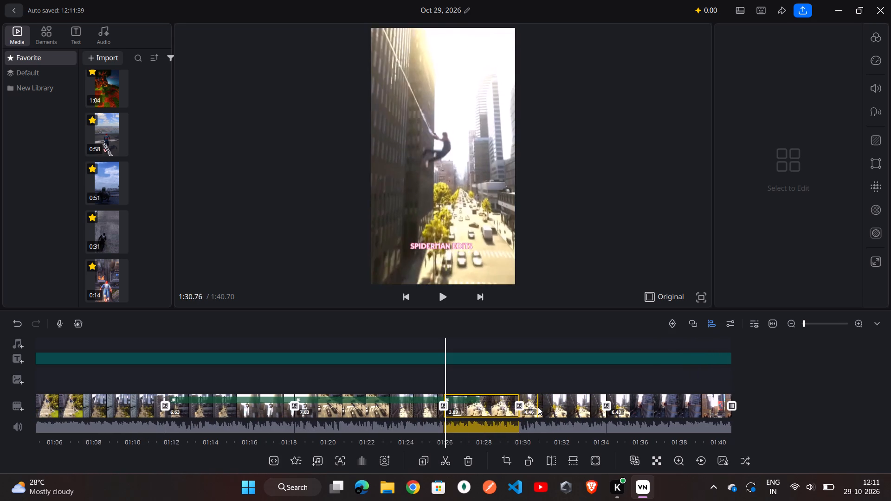
pyautogui.hscroll(2, 538, 407)
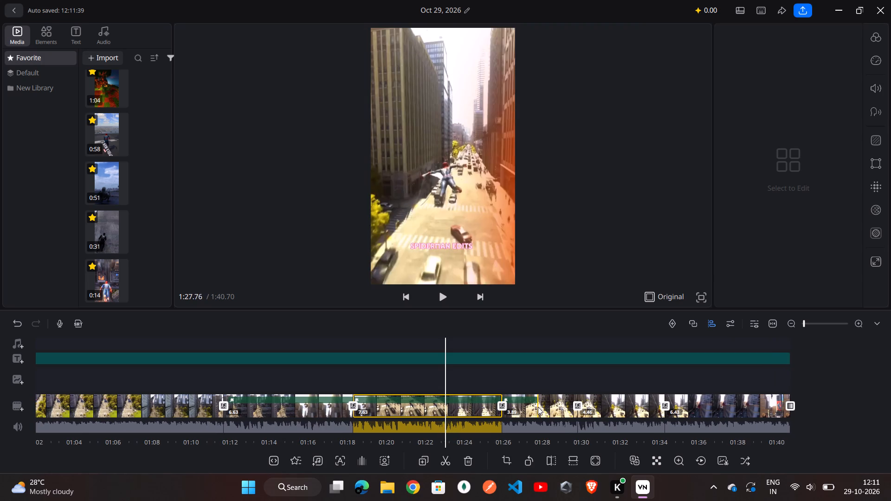
pyautogui.hscroll(1, 538, 407)
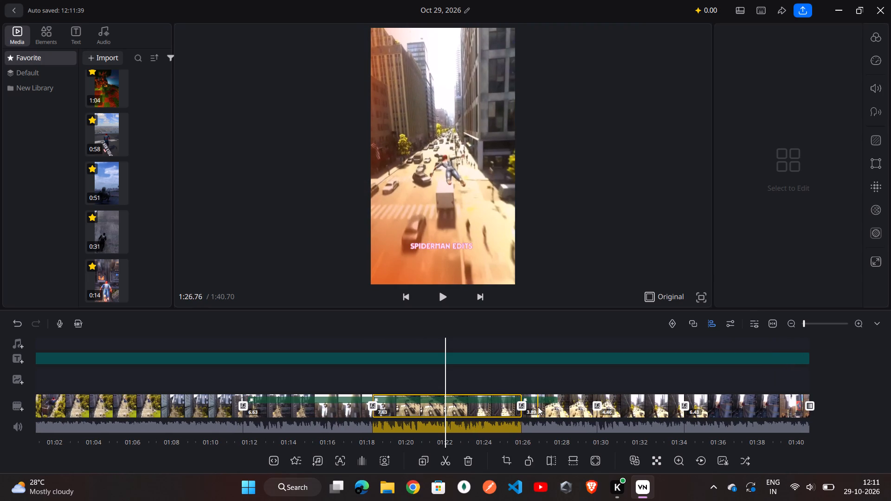
pyautogui.hscroll(1, 538, 407)
pyautogui.hotkey('ctrl', 'b')
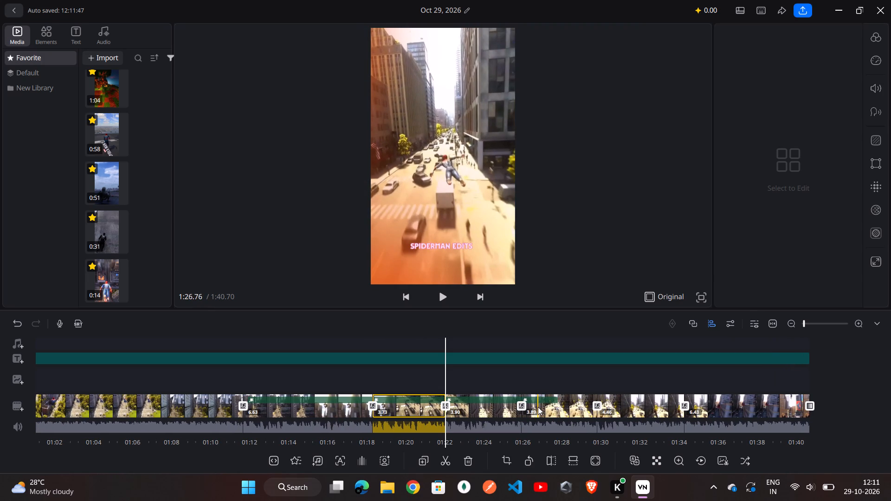
# Apply the Rotate 1 transition with a duration of 1.6 at the cut between the 3.73 and 3.90-second clips.
pyautogui.click(445, 405)
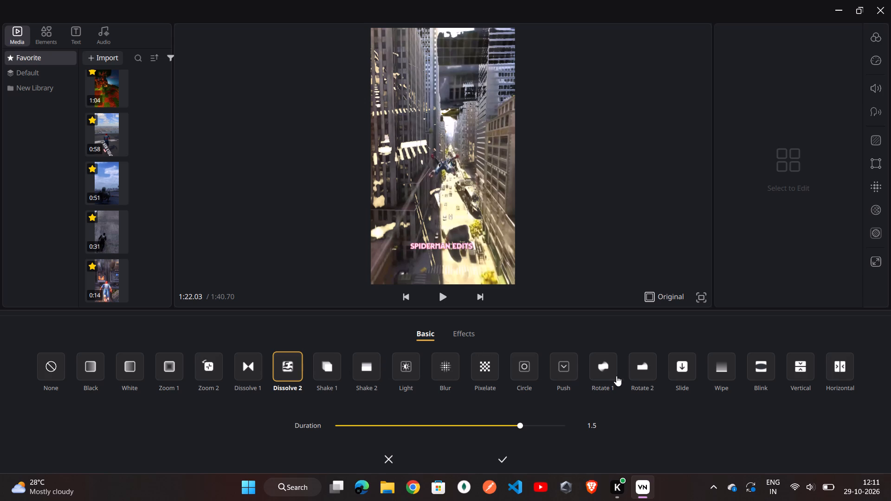
pyautogui.click(643, 372)
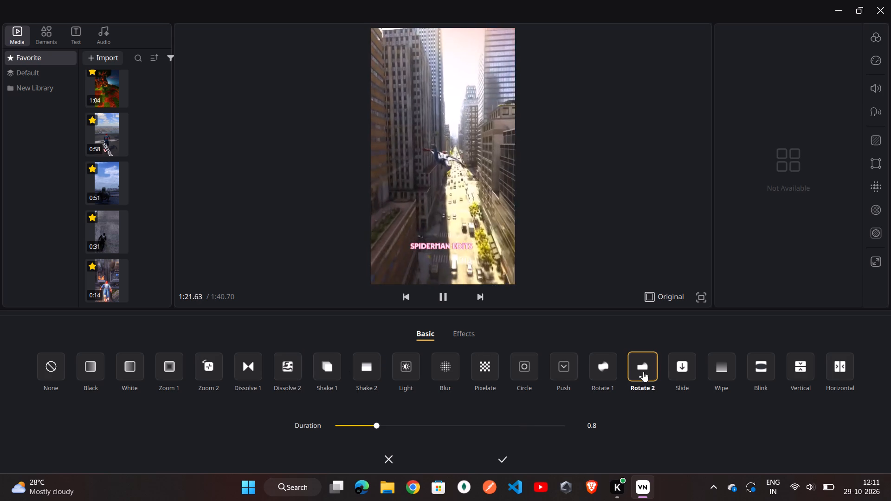
pyautogui.click(605, 366)
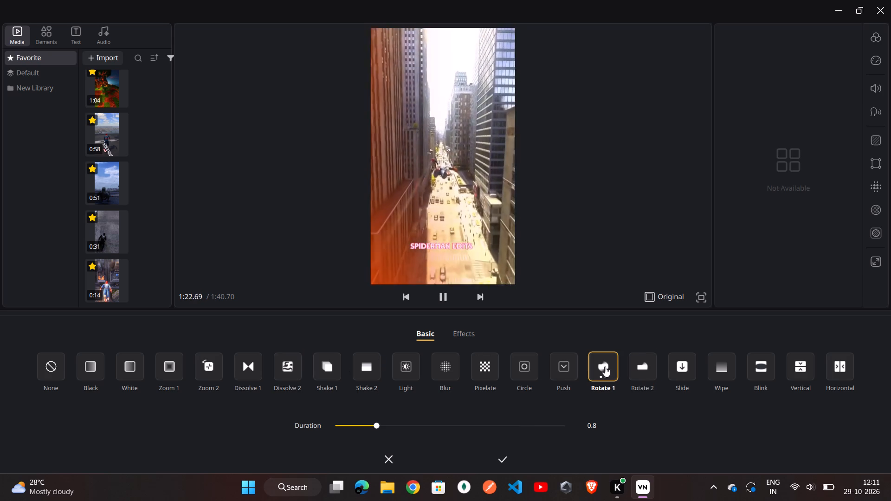
pyautogui.click(385, 425)
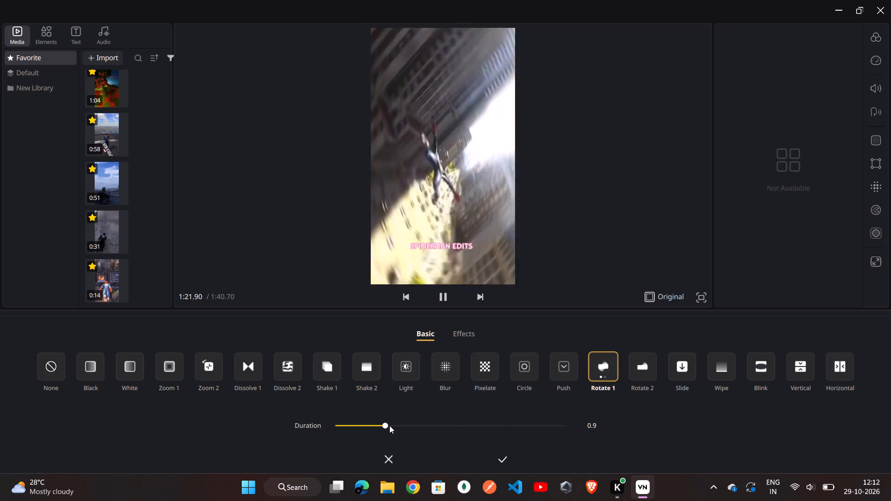
pyautogui.click(393, 425)
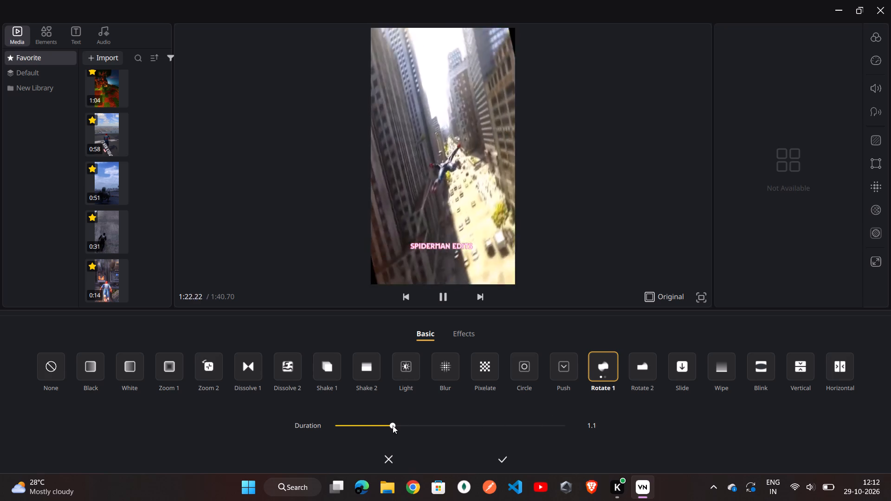
pyautogui.click(393, 425)
pyautogui.moveTo(393, 425); pyautogui.dragTo(390, 425)
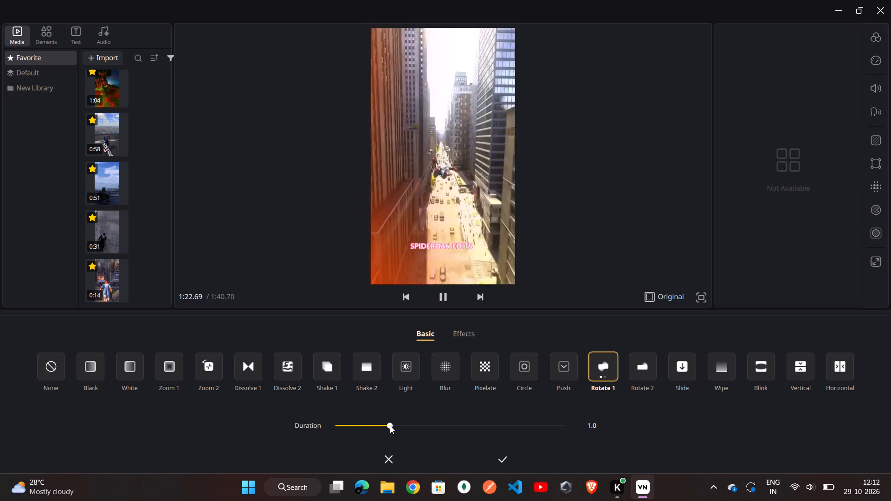
pyautogui.moveTo(390, 425); pyautogui.dragTo(410, 425)
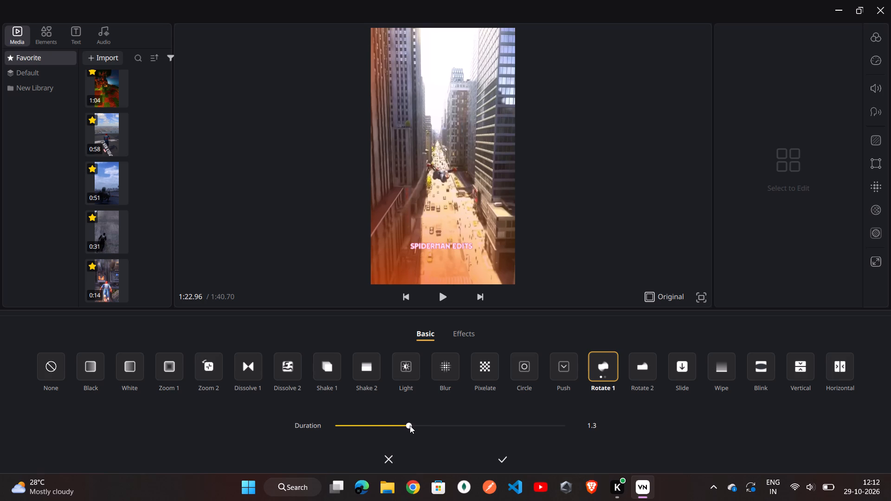
pyautogui.moveTo(410, 425); pyautogui.dragTo(425, 425)
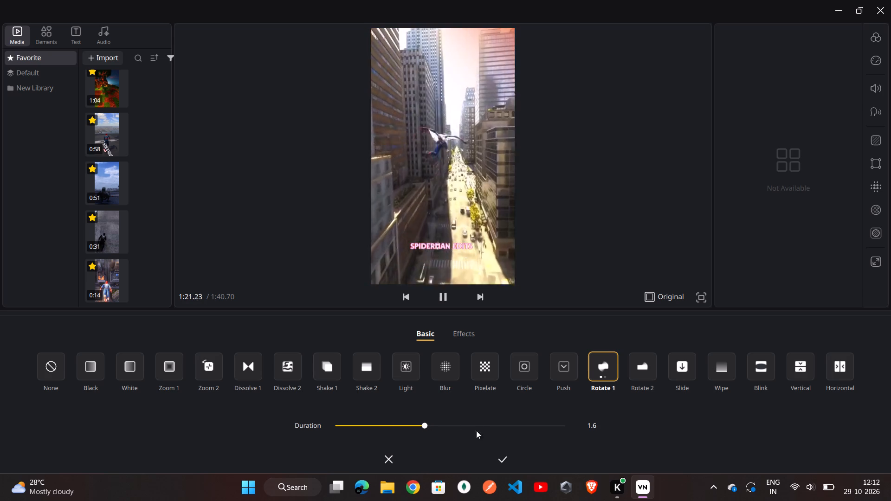
pyautogui.click(507, 456)
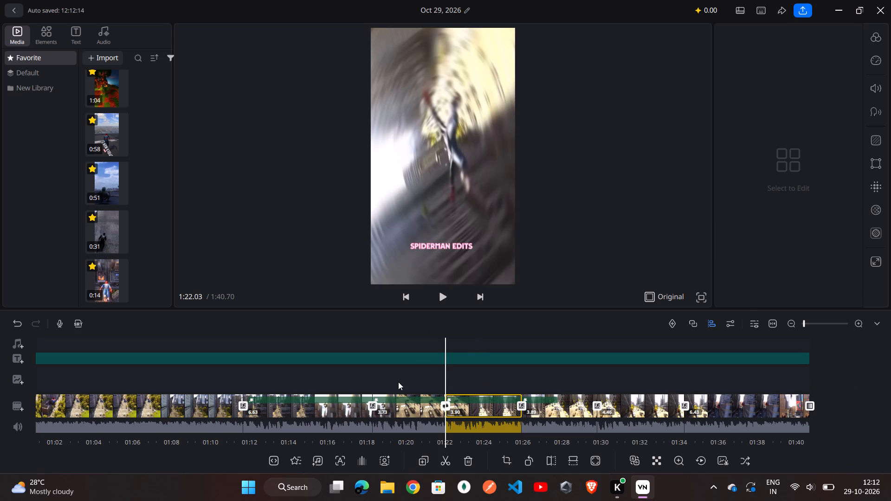
# Review the edited footage and the SpiderMan Edits title backwards from about 1:22 to 0:27.
pyautogui.scroll(-1, 398, 382)
pyautogui.hscroll(5, 398, 382)
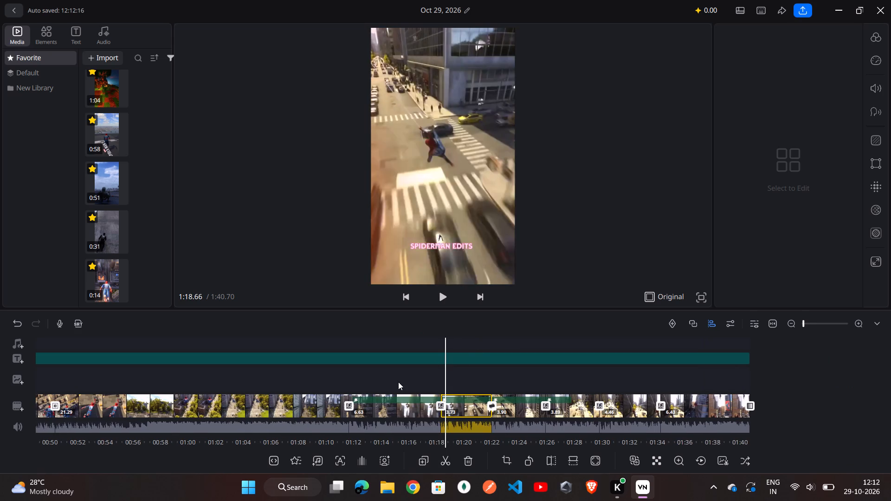
pyautogui.hscroll(9, 398, 382)
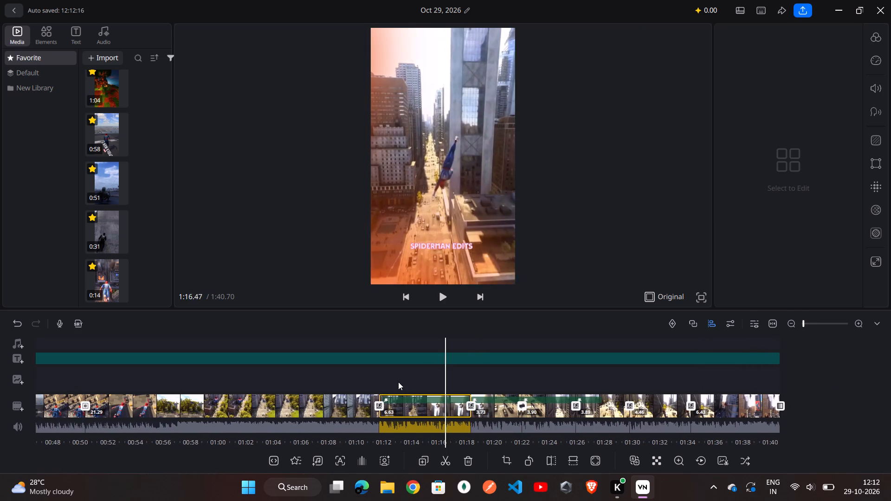
pyautogui.hscroll(8, 398, 382)
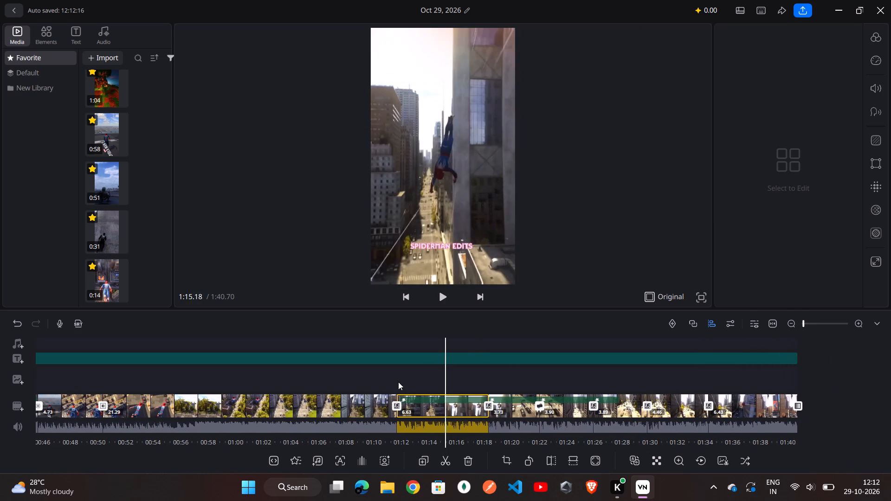
pyautogui.hscroll(3, 398, 382)
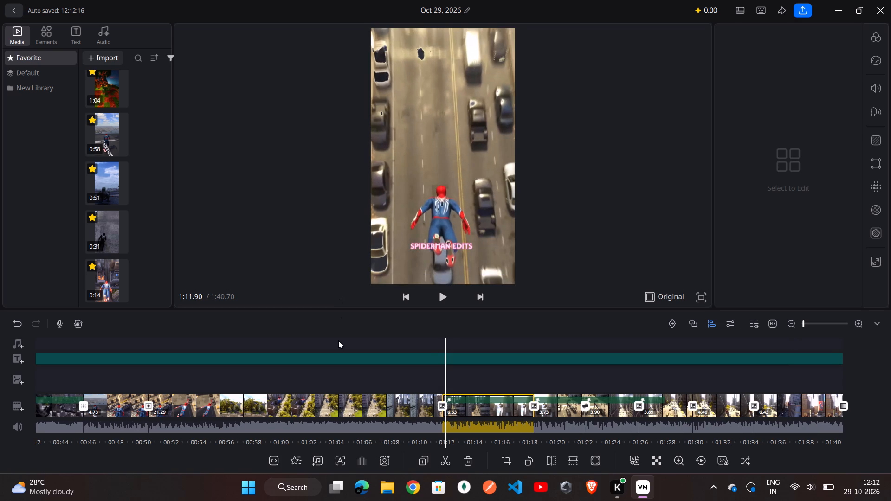
pyautogui.hscroll(9, 338, 340)
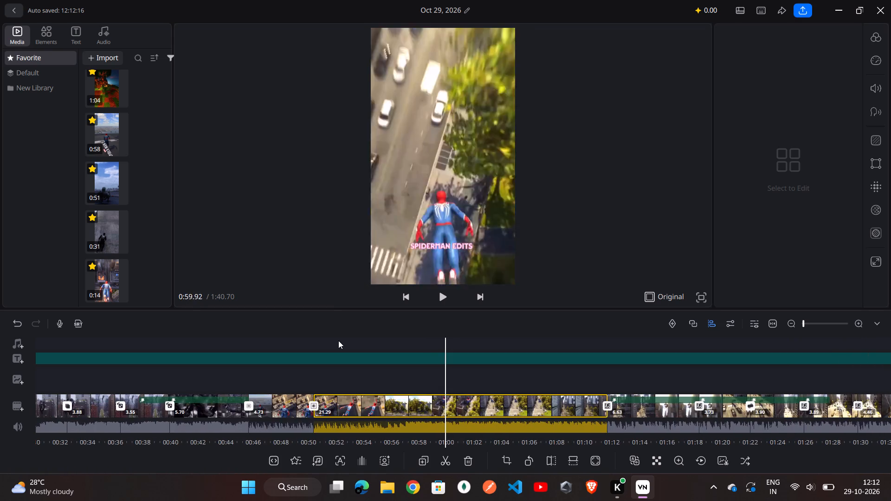
pyautogui.hscroll(8, 338, 340)
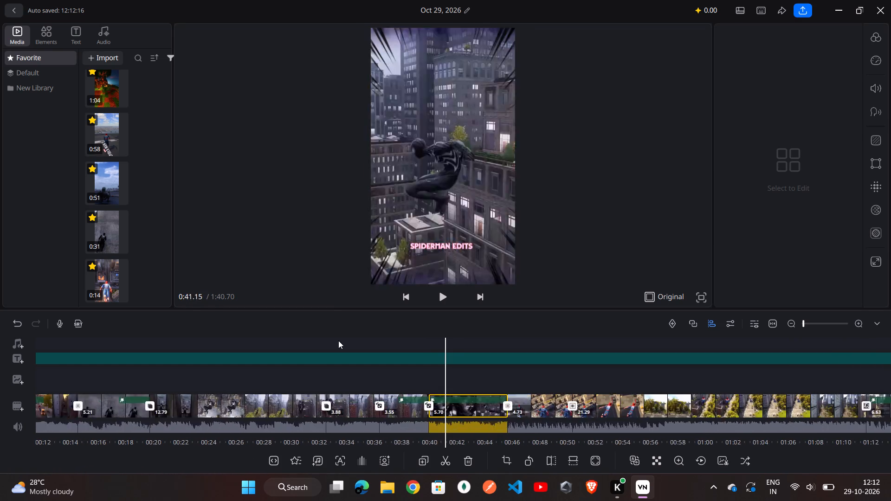
pyautogui.hscroll(8, 338, 340)
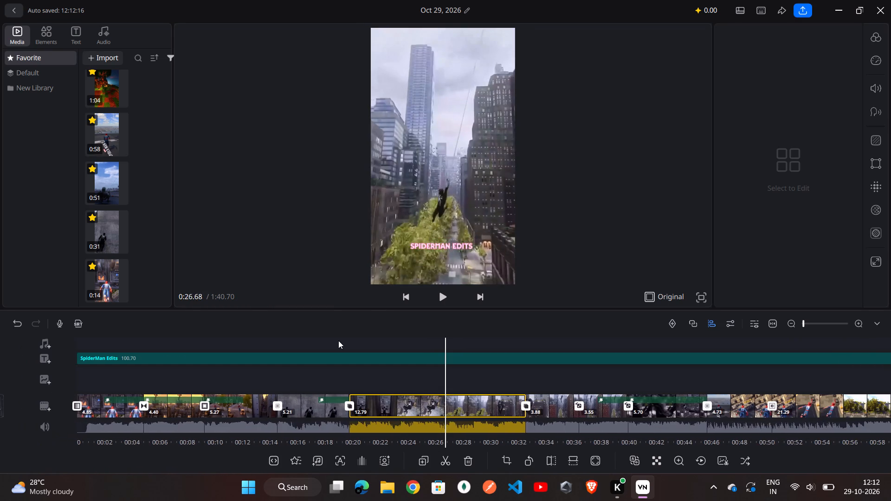
# Review the edited footage from about 0:27 back to the opening clip and forward to about 1:11.
pyautogui.hscroll(7, 338, 340)
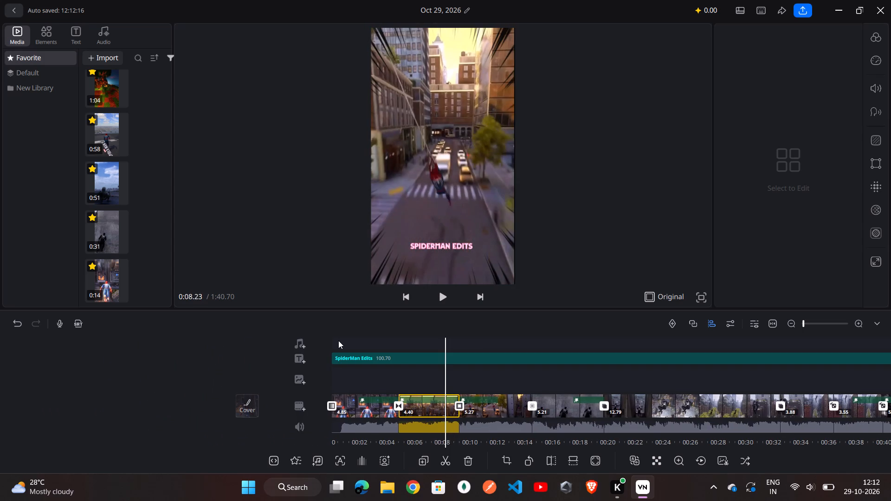
pyautogui.hscroll(4, 338, 340)
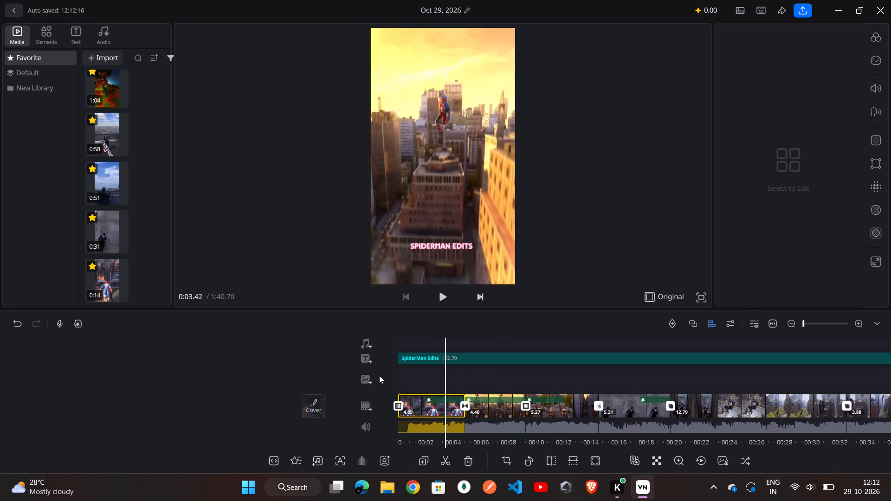
pyautogui.hscroll(-5, 471, 364)
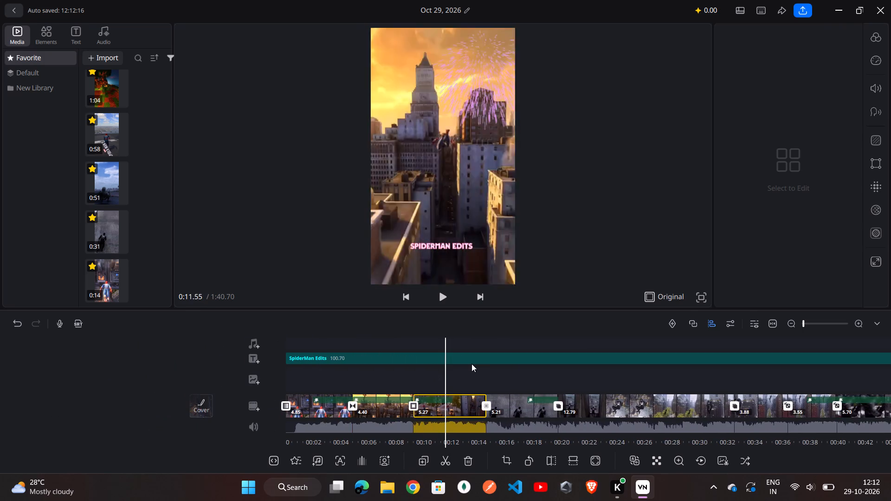
pyautogui.hscroll(-8, 471, 364)
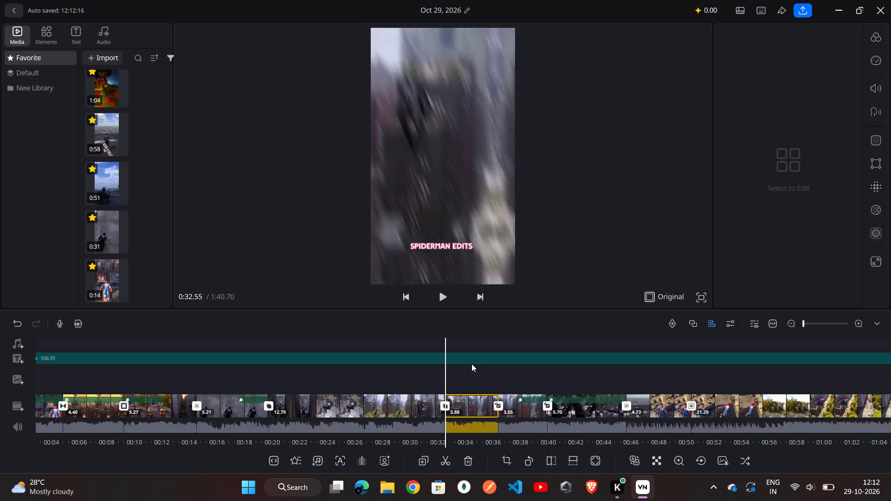
pyautogui.hscroll(-3, 471, 364)
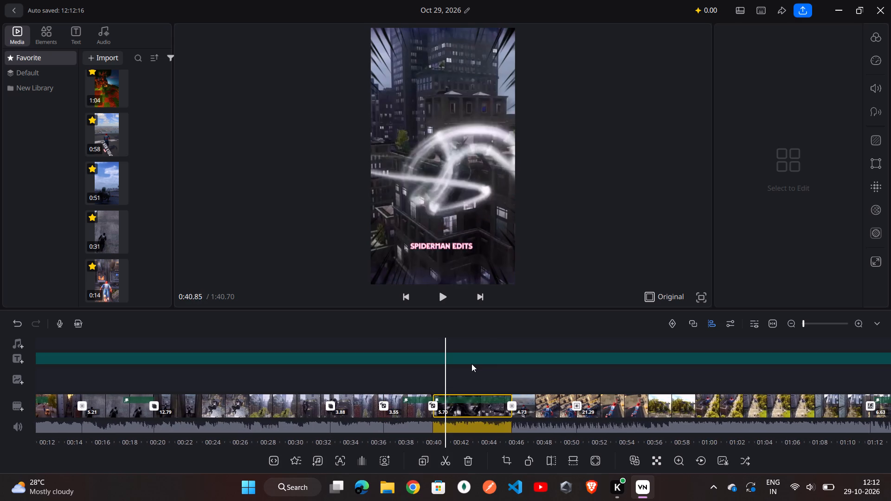
pyautogui.hscroll(-10, 471, 364)
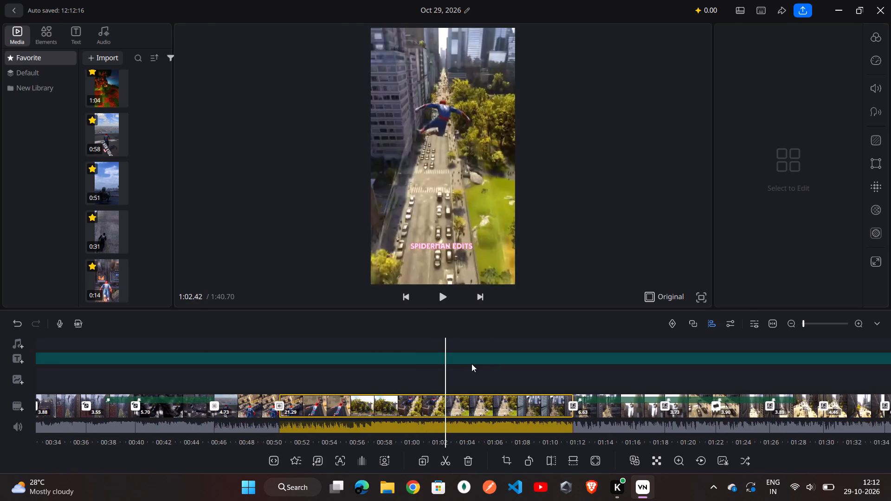
pyautogui.hscroll(-7, 471, 364)
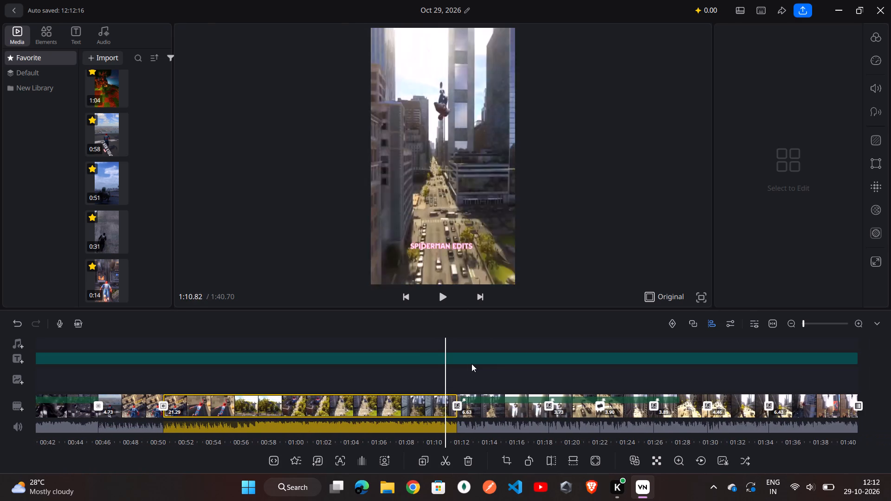
# Split the 21.29-second clip at 0:57.68 into parts of 7.30 and 13.99 seconds.
pyautogui.hscroll(3, 471, 364)
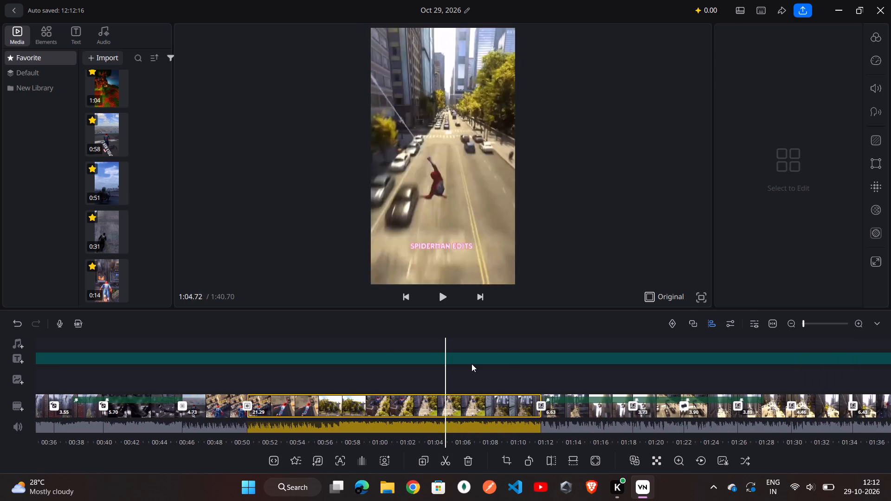
pyautogui.hscroll(5, 471, 364)
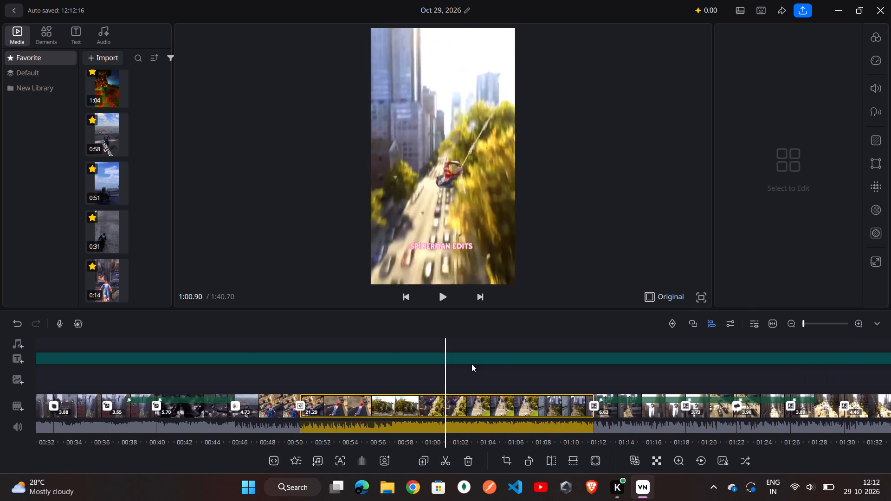
pyautogui.hscroll(3, 471, 364)
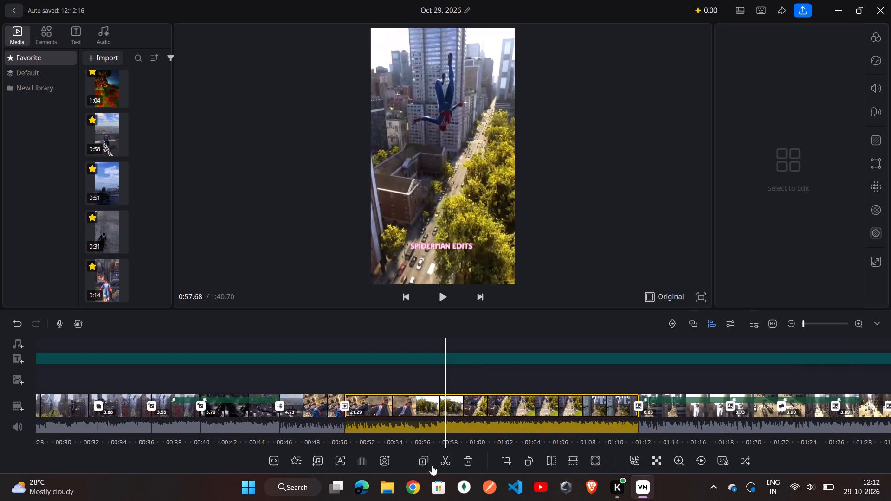
pyautogui.click(445, 460)
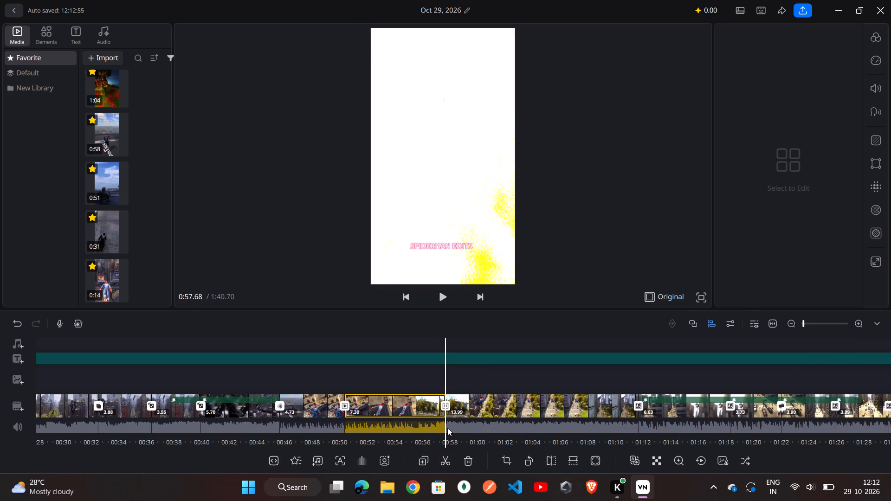
# Apply the Circle transition with a duration of 0.6 at the cut between the 7.30 and 13.99-second clips.
pyautogui.click(446, 406)
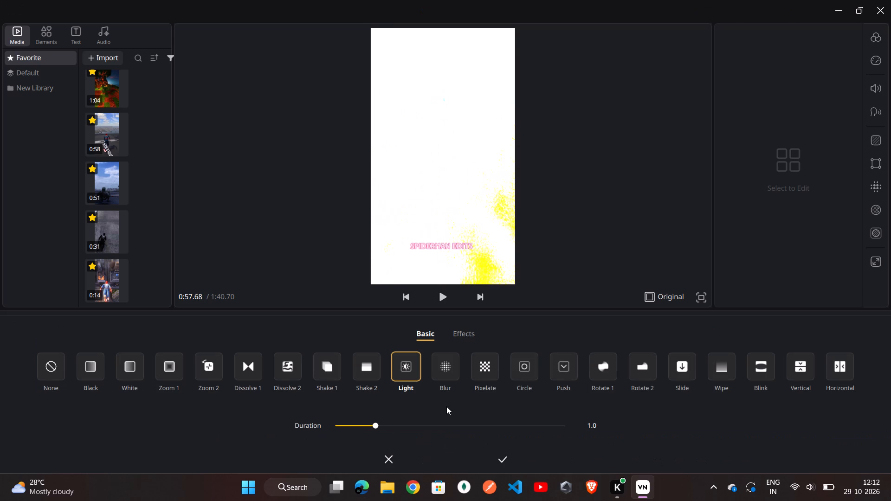
pyautogui.click(480, 370)
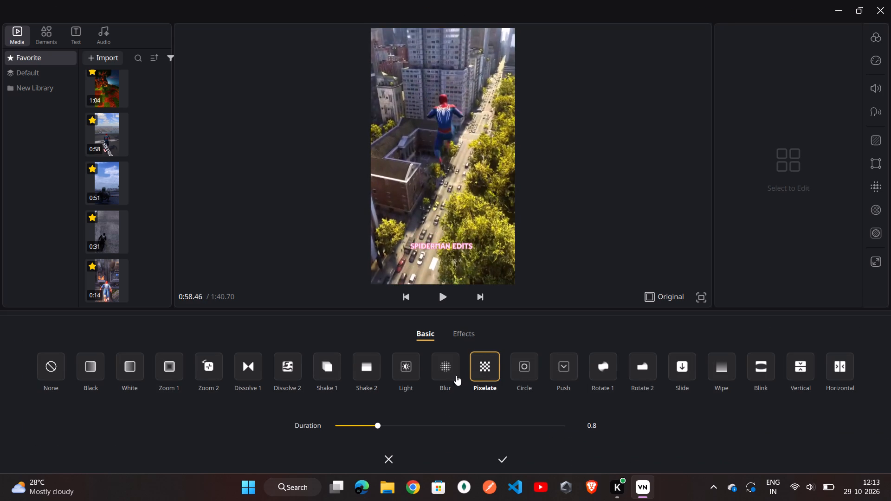
pyautogui.click(407, 366)
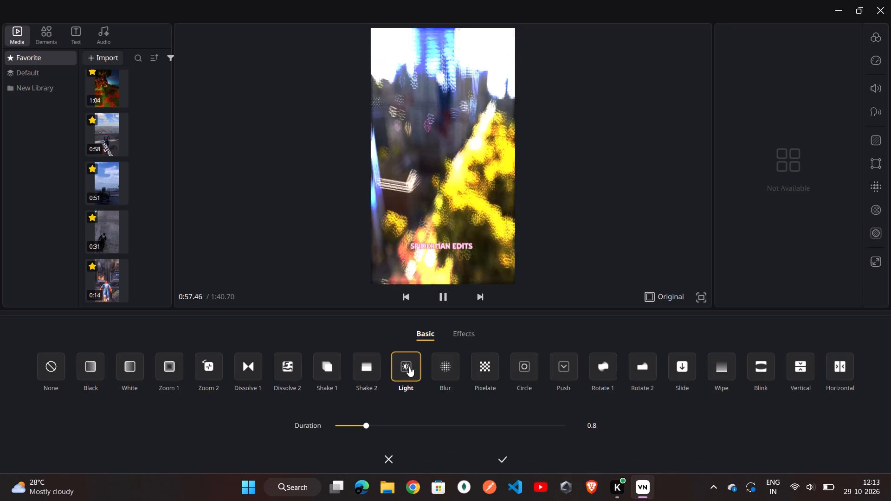
pyautogui.click(529, 365)
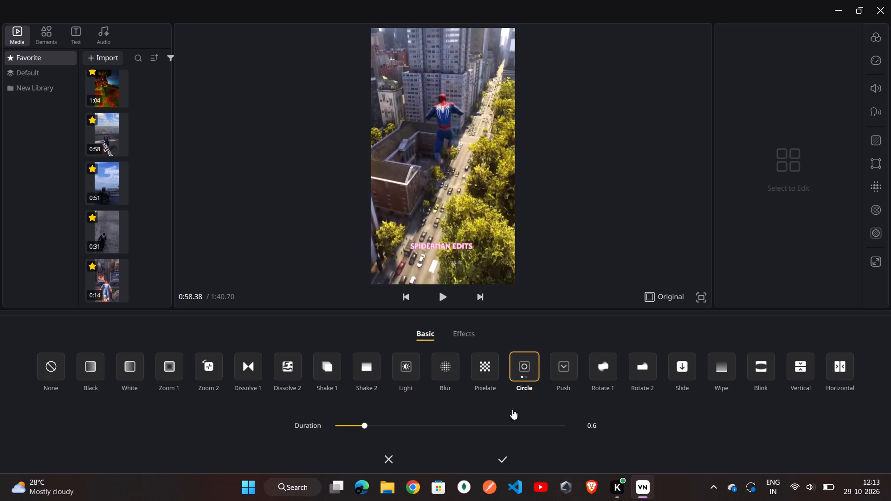
pyautogui.click(504, 454)
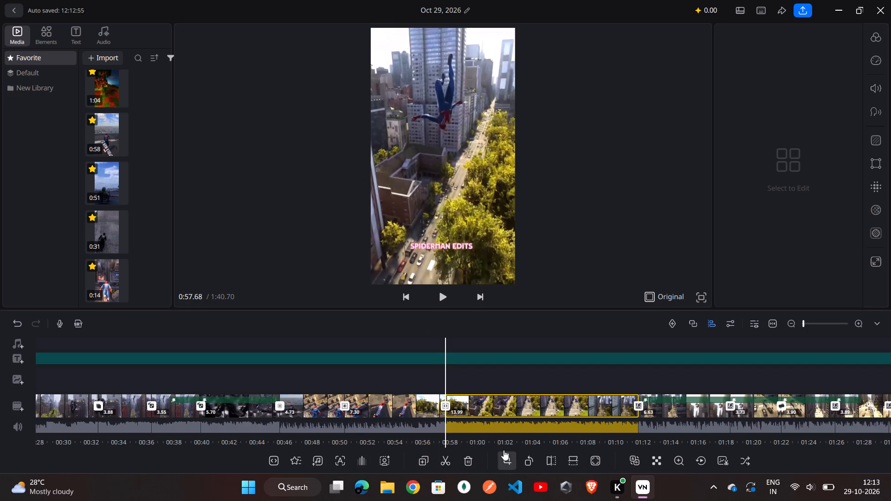
# Review the footage and its transitions from the new cut at 0:57.68 forward to about 1:25.
pyautogui.hscroll(-2, 502, 389)
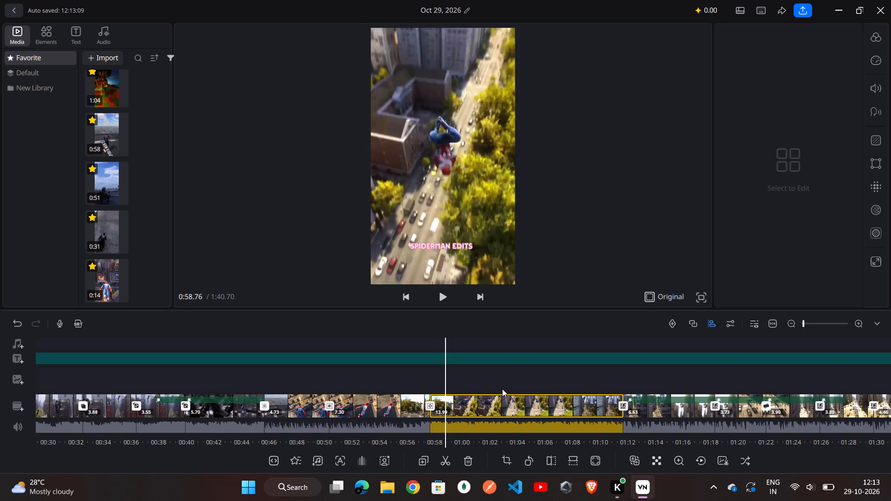
pyautogui.hscroll(-3, 502, 389)
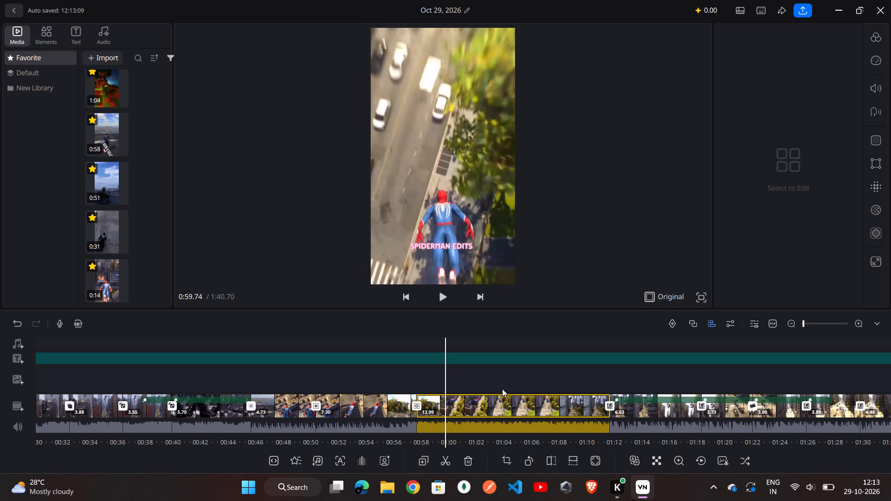
pyautogui.hscroll(-3, 502, 389)
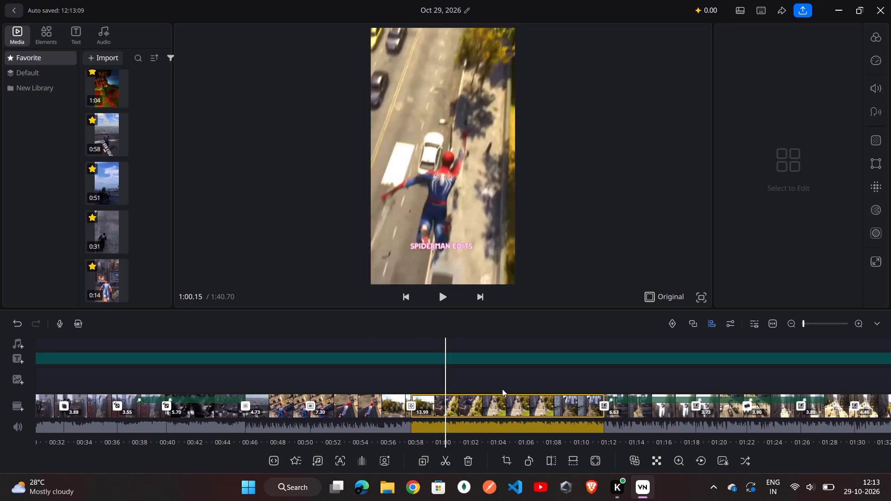
pyautogui.hscroll(-6, 502, 389)
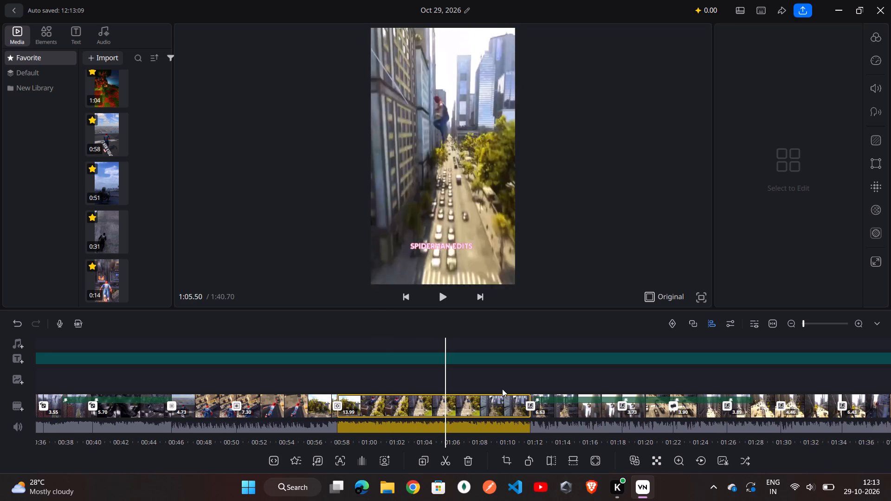
pyautogui.hscroll(-4, 502, 389)
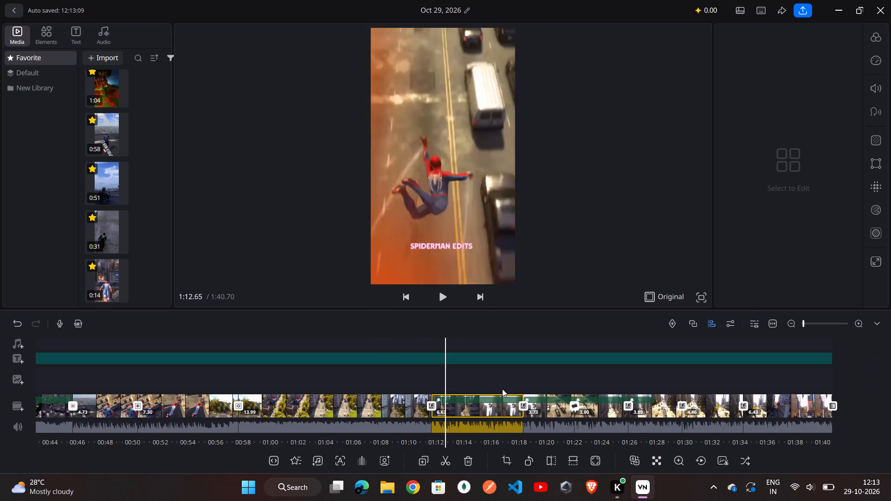
pyautogui.hscroll(-3, 502, 389)
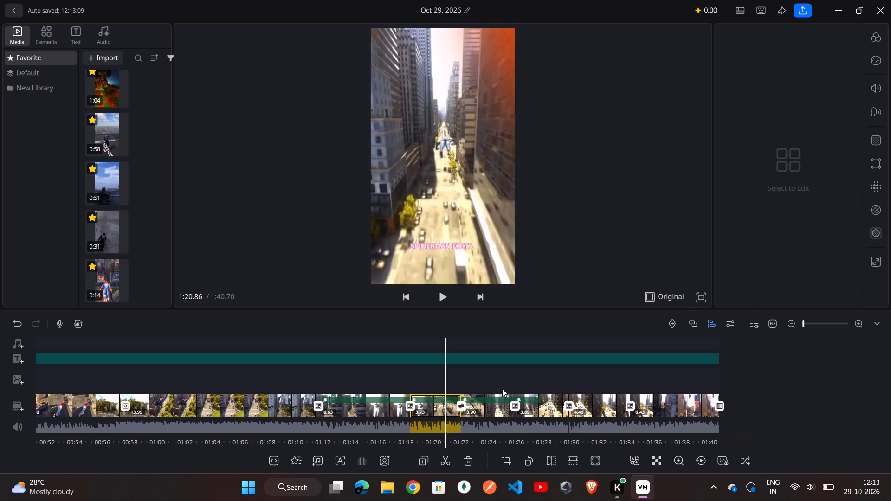
pyautogui.hscroll(-2, 502, 389)
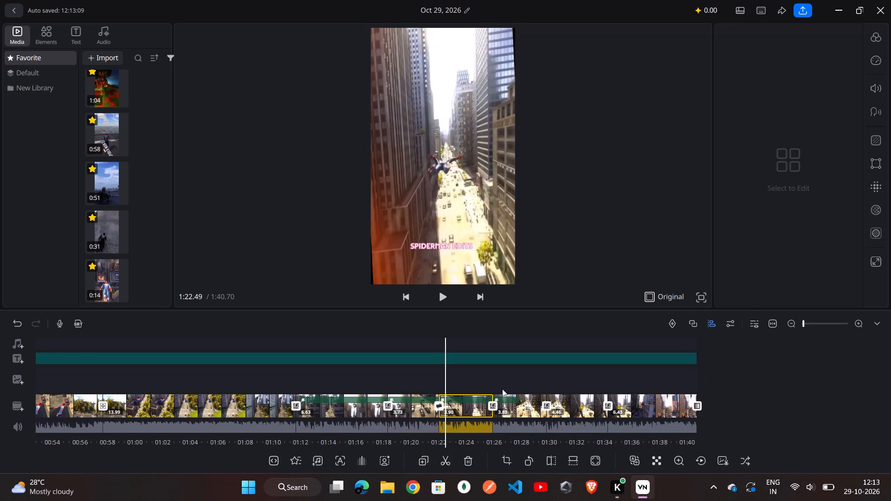
pyautogui.hscroll(-2, 502, 389)
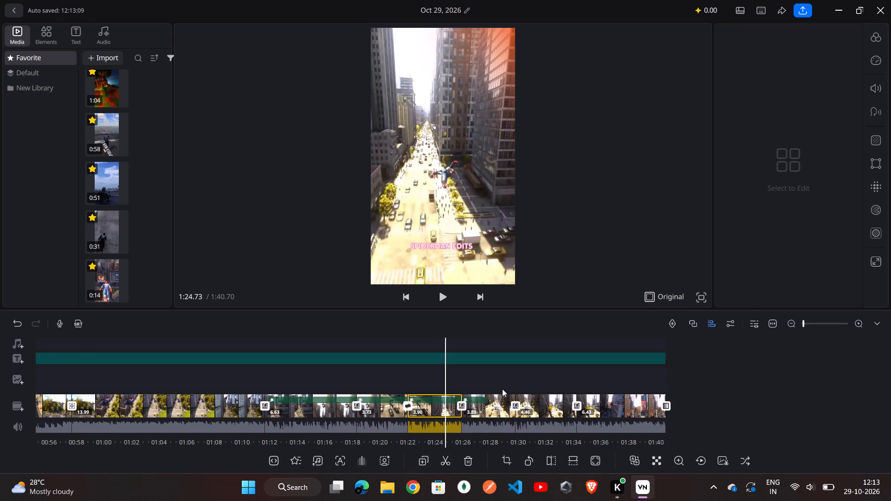
# Split the 13.99-second clip at 1:04.51 into parts of 6.83 and 7.16 seconds.
pyautogui.hscroll(5, 502, 389)
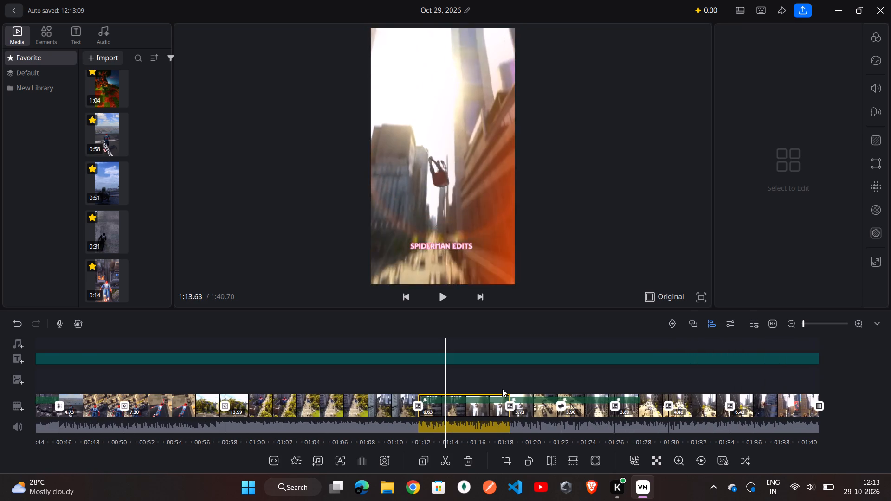
pyautogui.hscroll(4, 502, 389)
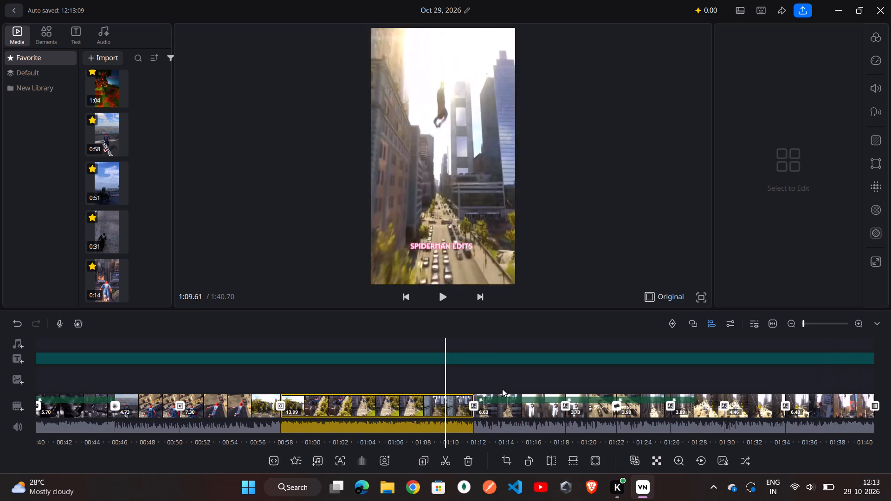
pyautogui.hscroll(2, 502, 389)
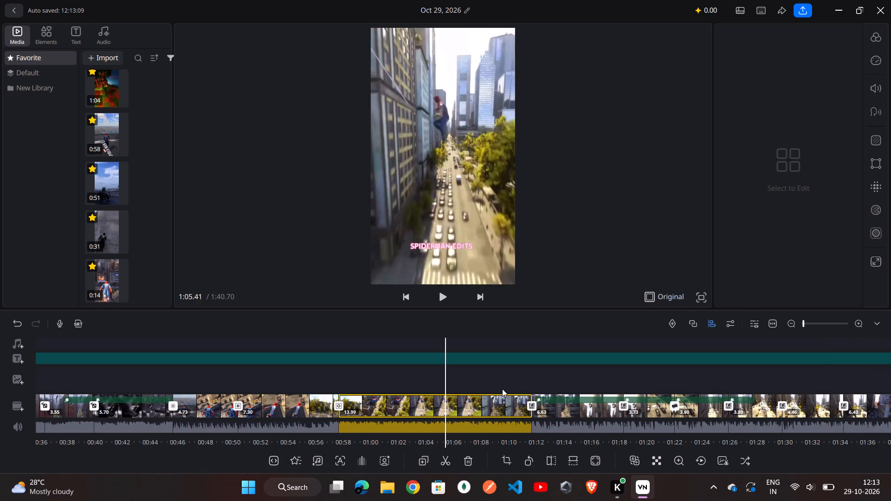
pyautogui.hscroll(1, 502, 389)
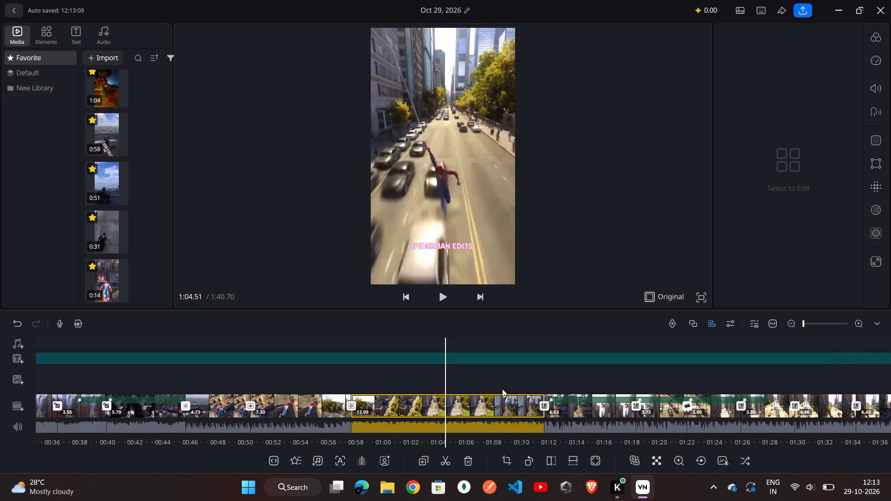
pyautogui.hotkey('ctrl', 'b')
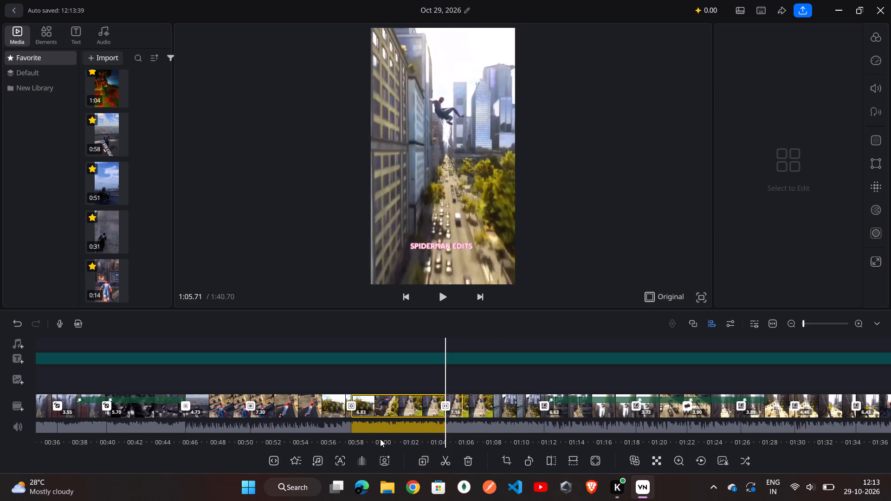
# Apply the Wipe transition with a duration of 1.0 at the cut between the 6.83 and 7.16-second clips.
pyautogui.click(448, 405)
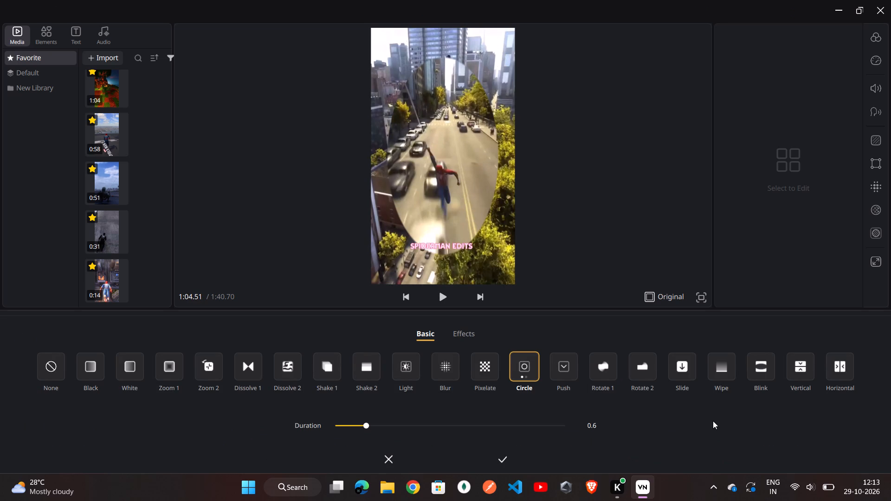
pyautogui.click(721, 368)
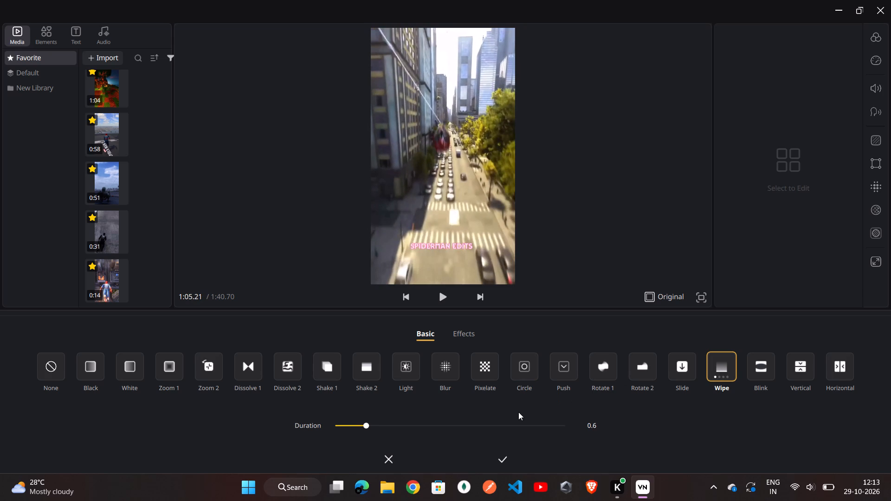
pyautogui.click(387, 424)
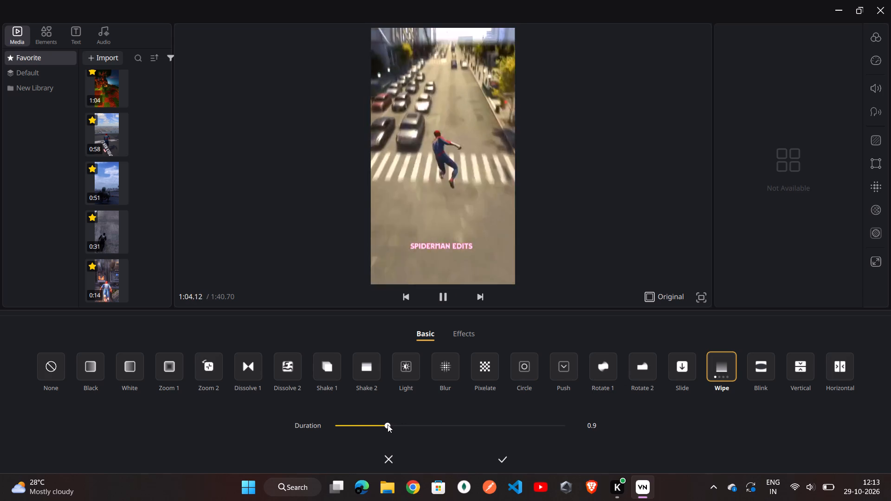
pyautogui.click(391, 426)
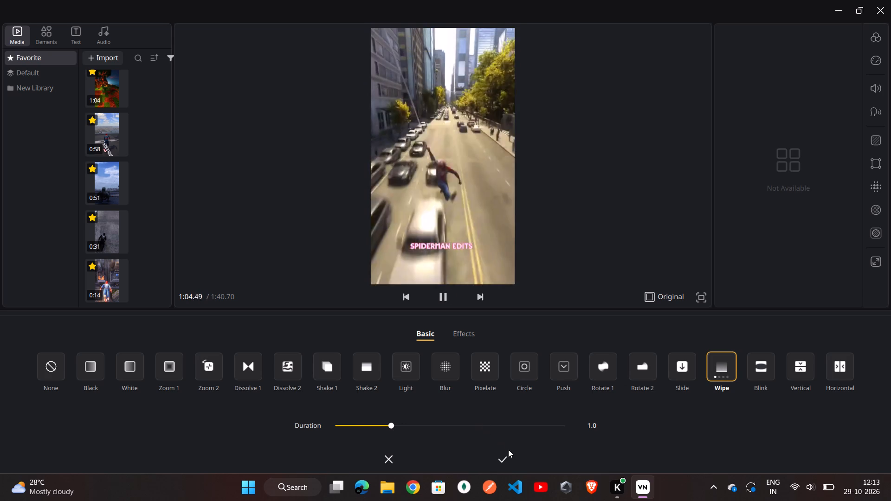
pyautogui.click(504, 456)
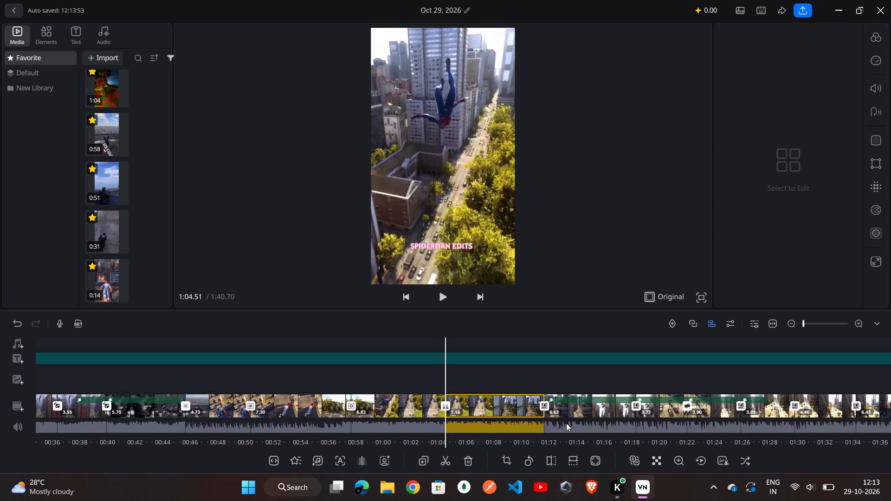
pyautogui.hscroll(2, 531, 425)
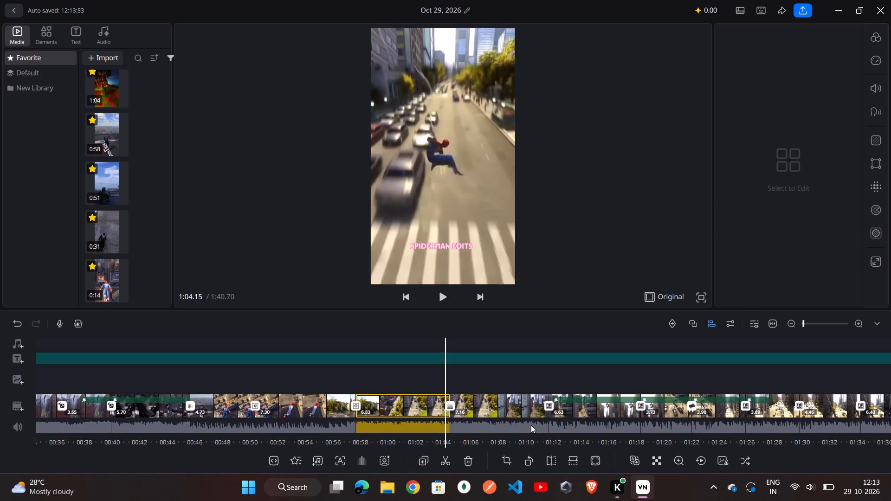
# Review the clips, effects and transitions from about 1:09 back to the opening clips of the video.
pyautogui.hscroll(5, 524, 396)
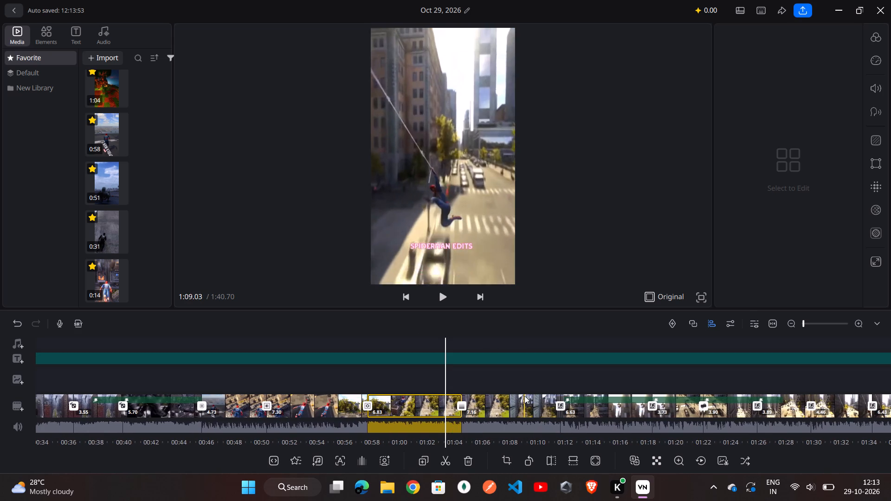
pyautogui.hscroll(6, 524, 396)
pyautogui.hscroll(1, 485, 360)
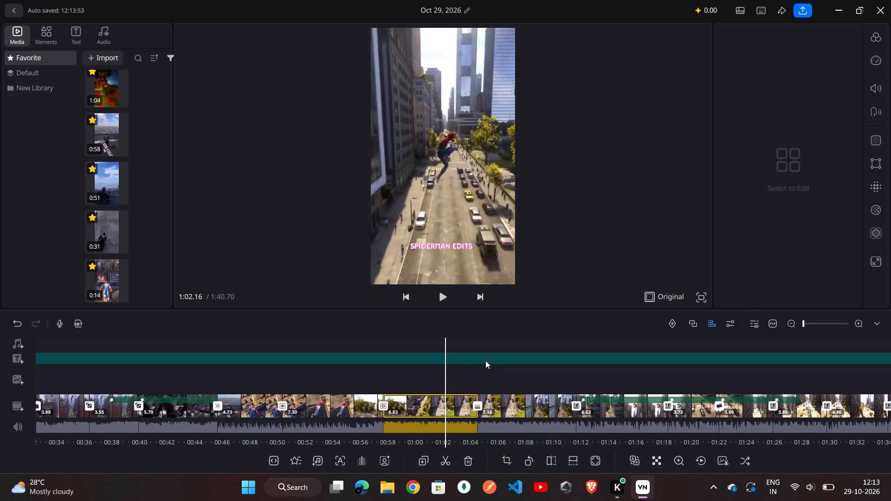
pyautogui.hscroll(8, 485, 360)
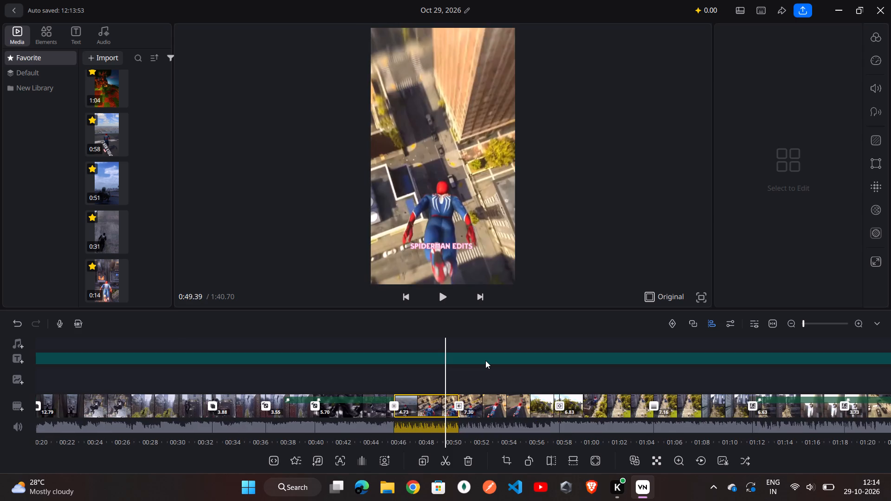
pyautogui.hscroll(6, 485, 360)
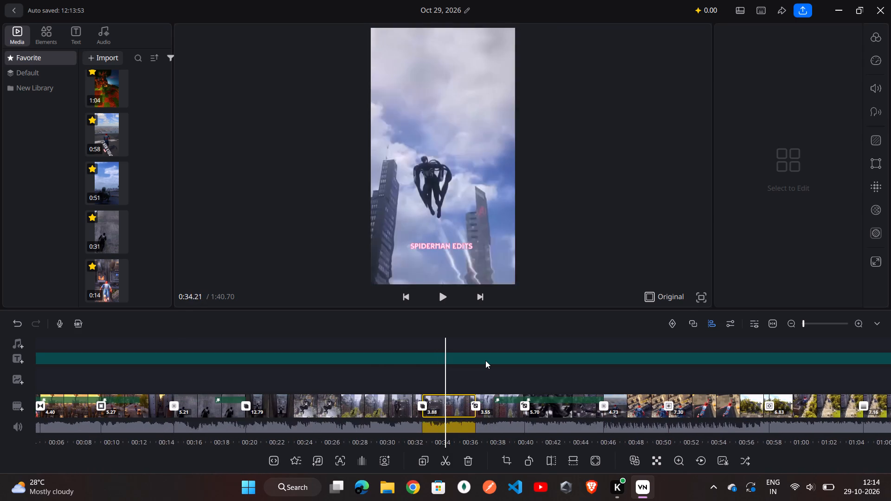
pyautogui.hscroll(5, 485, 360)
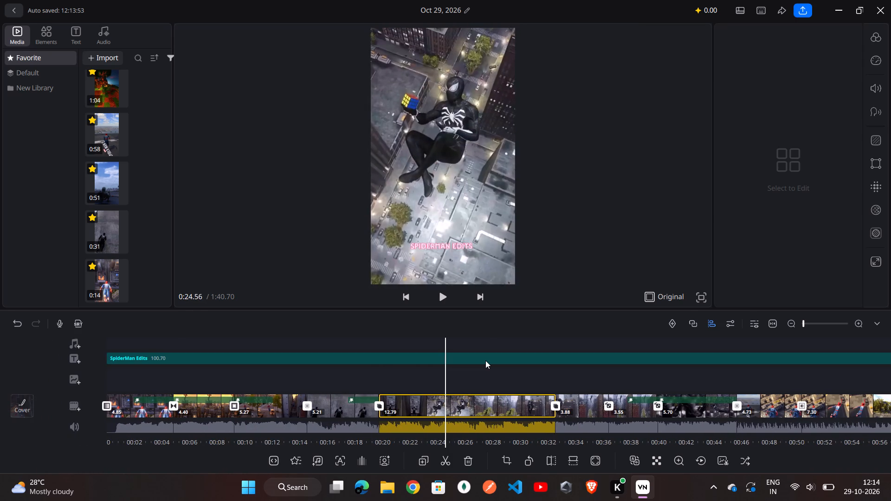
pyautogui.hscroll(5, 485, 360)
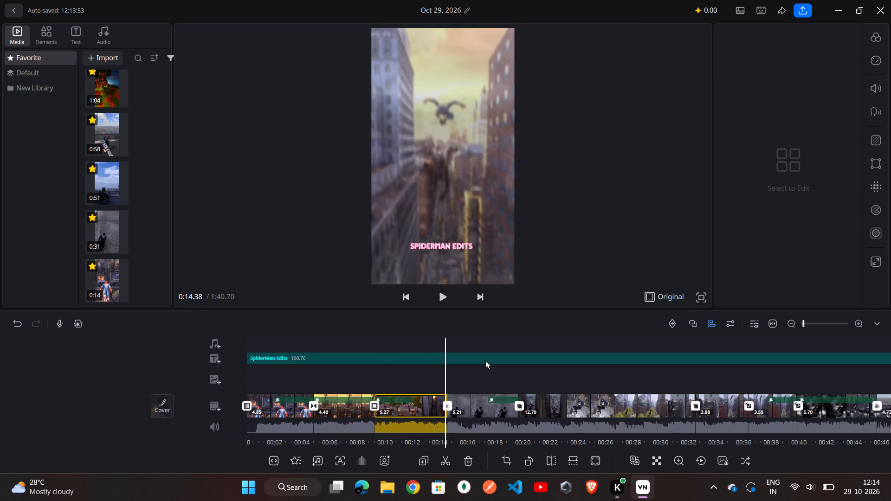
pyautogui.hscroll(1, 485, 360)
# Inspect the remaining timeline through to the end of the video and check the fade-out after the final 6.43-second clip.
pyautogui.hscroll(-1, 485, 360)
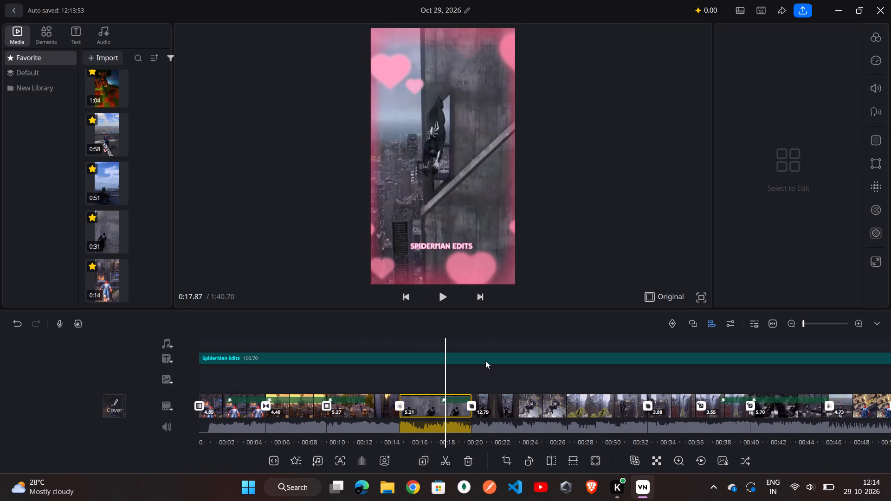
pyautogui.hscroll(-18, 485, 360)
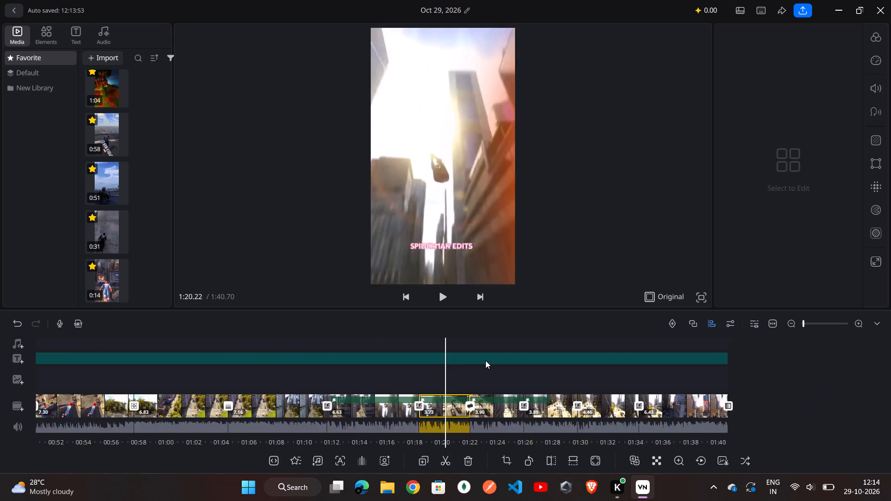
pyautogui.hscroll(-1, 485, 360)
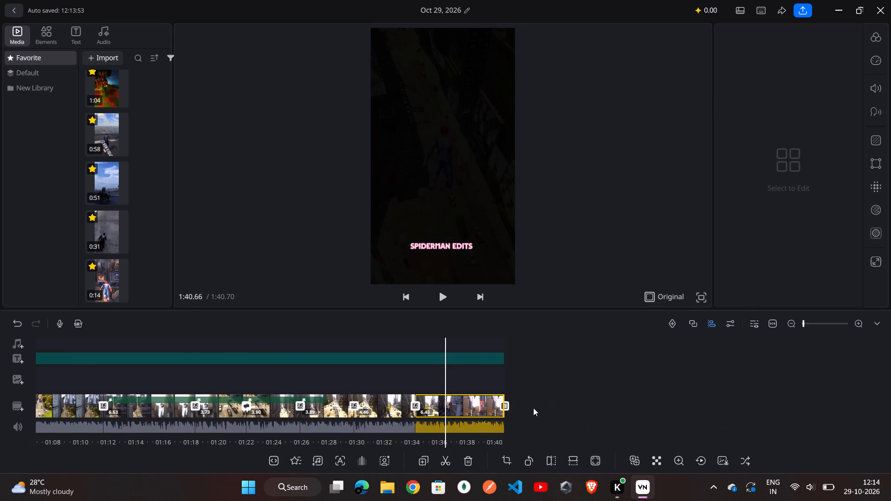
pyautogui.click(508, 406)
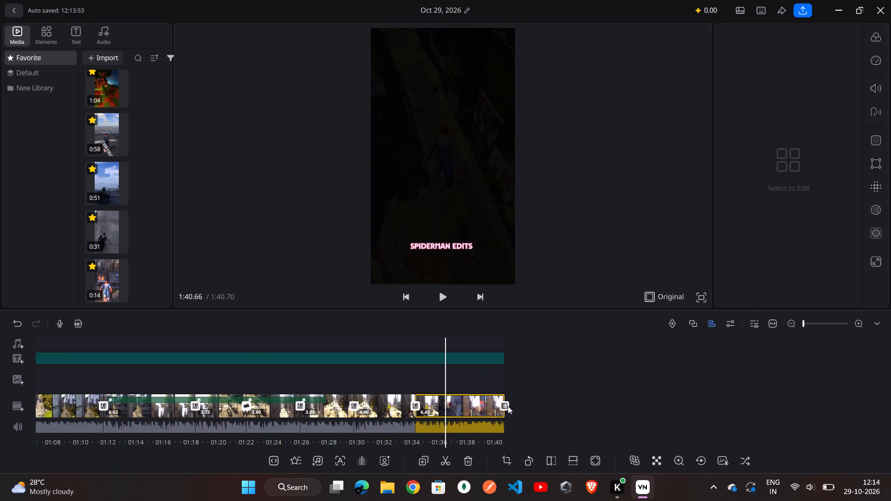
pyautogui.click(505, 405)
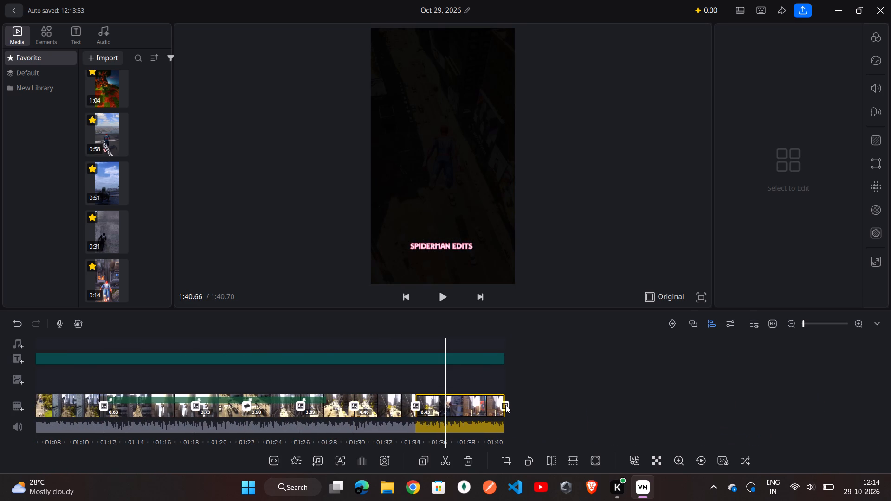
pyautogui.click(474, 375)
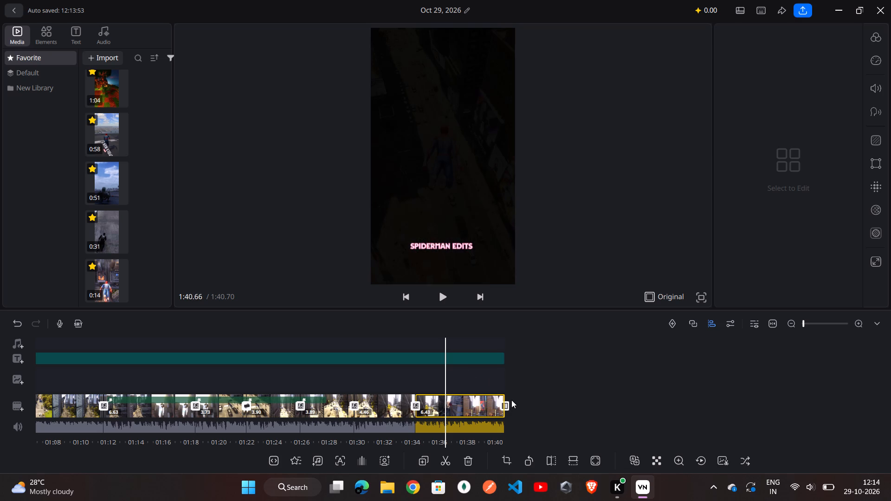
pyautogui.click(508, 405)
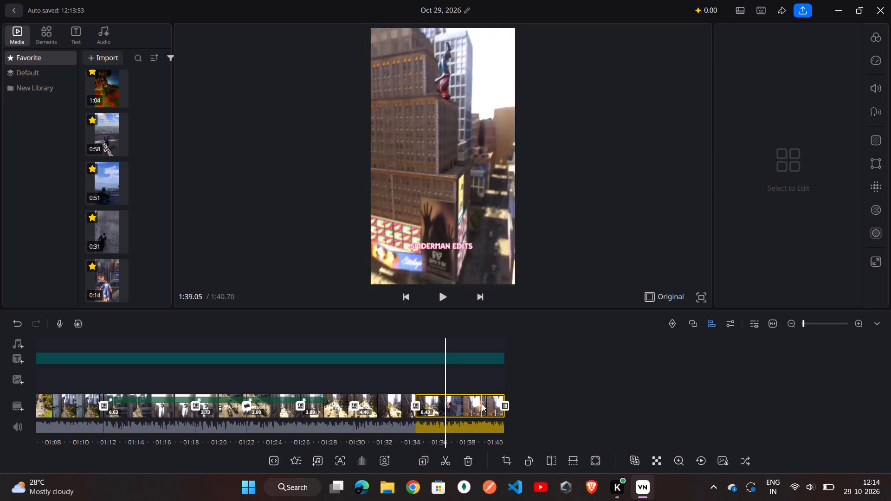
# Review the closing clips and their transitions backward from the end of the video to about 1:15.
pyautogui.hscroll(3, 482, 404)
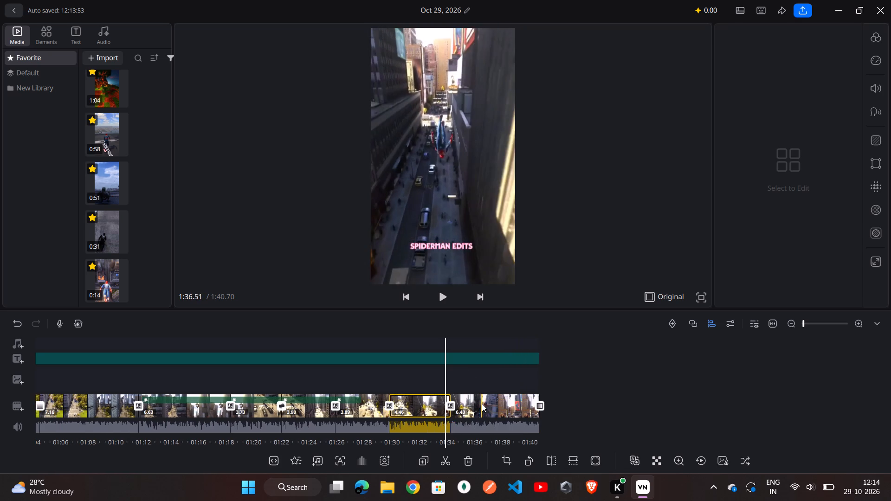
pyautogui.hscroll(4, 482, 404)
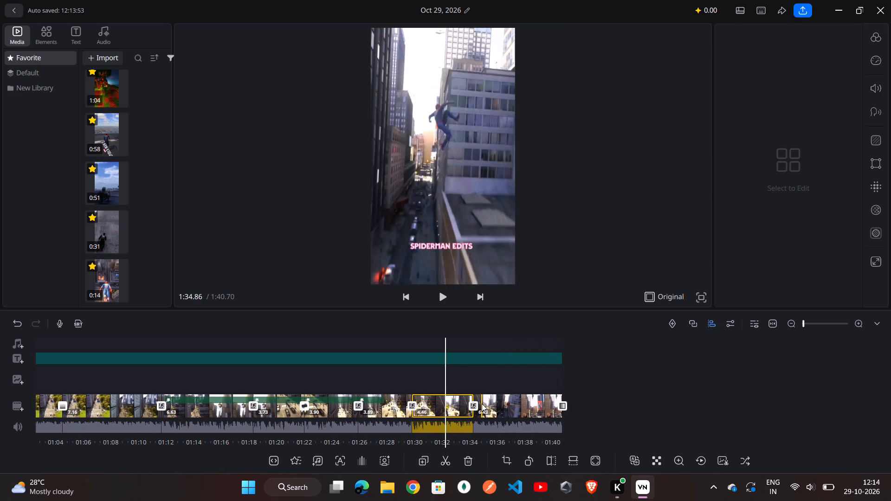
pyautogui.hscroll(3, 482, 404)
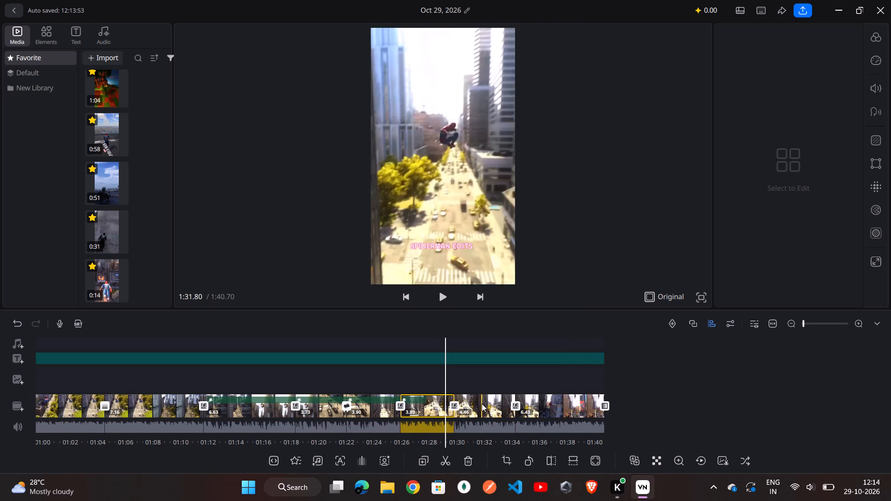
pyautogui.hscroll(3, 482, 404)
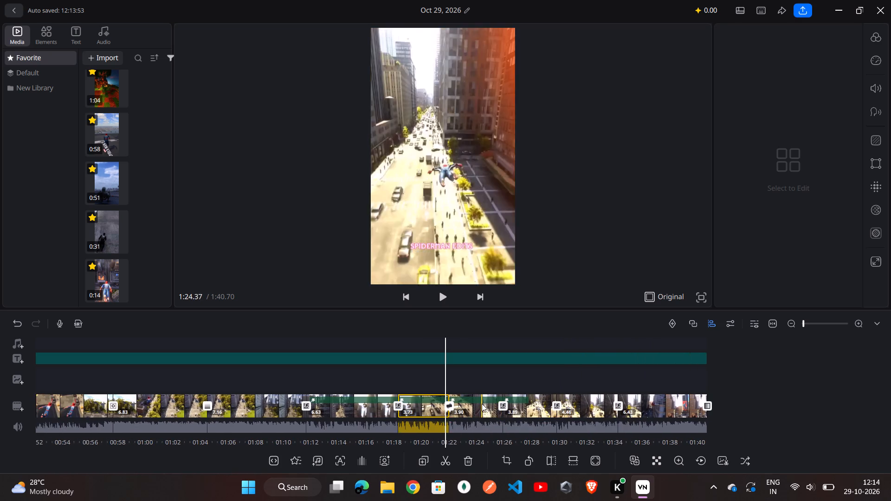
pyautogui.hscroll(6, 482, 404)
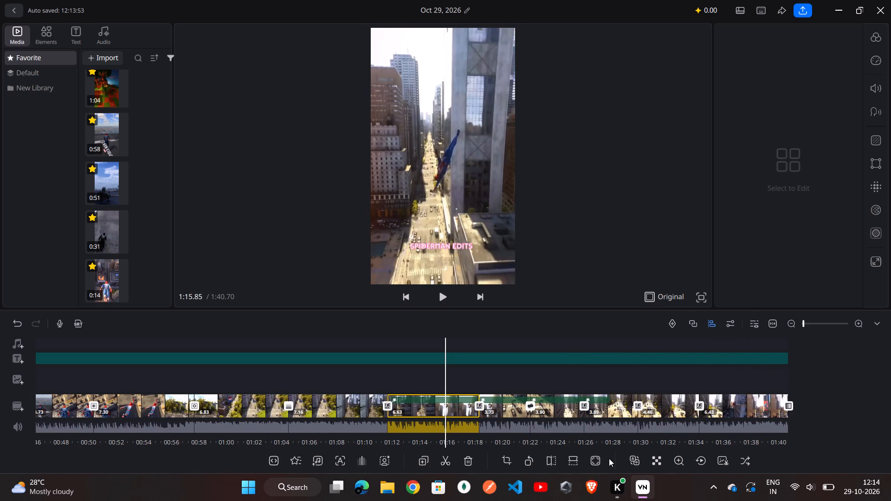